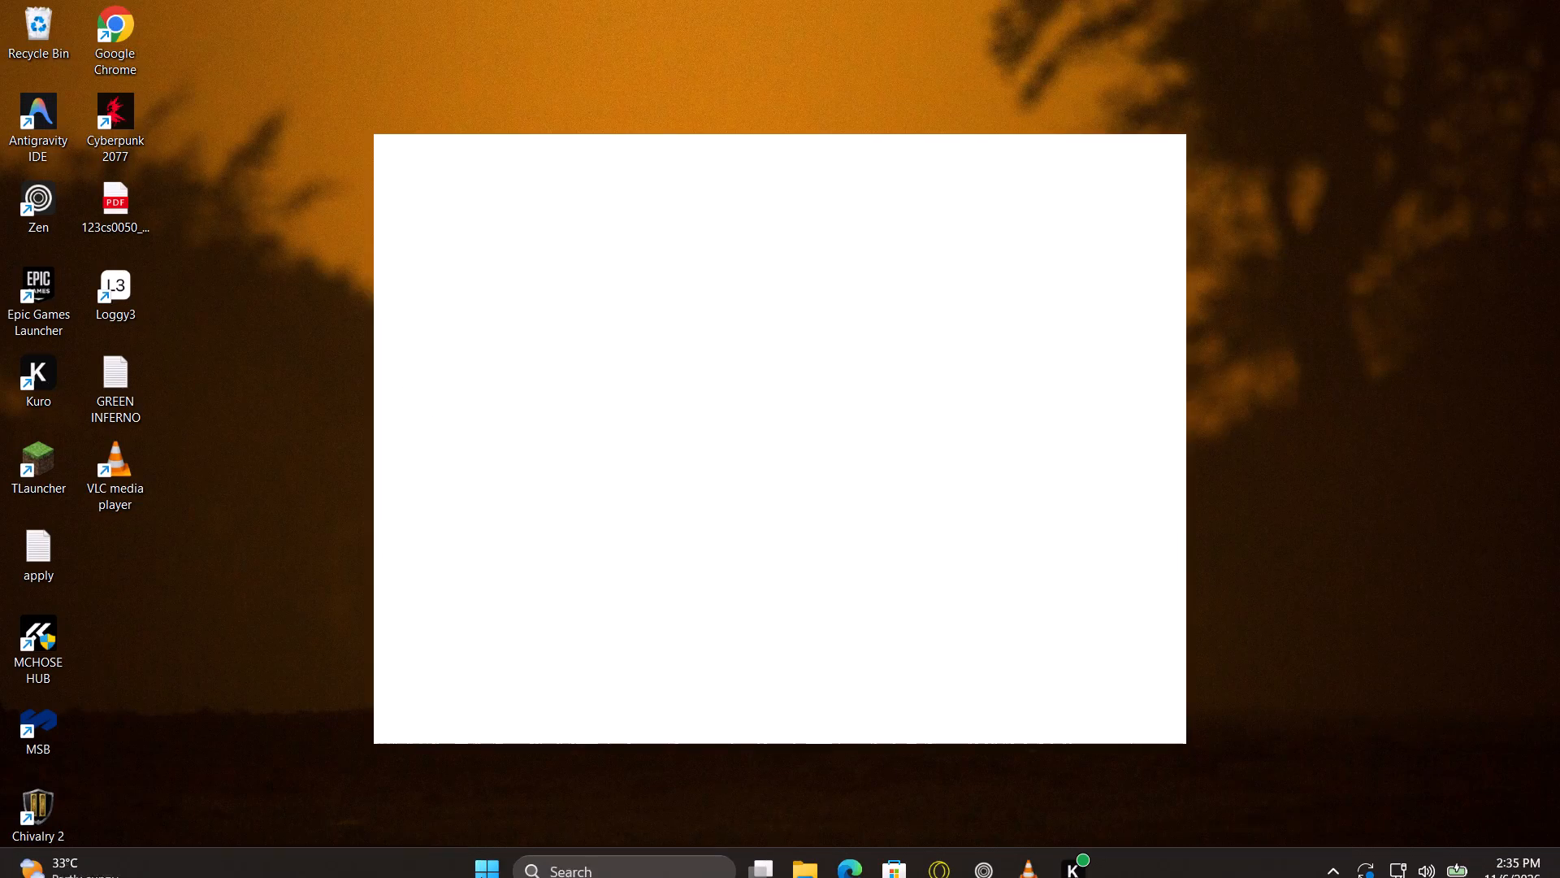
# Search the computer for CapCut and launch the app.
pyautogui.click(479, 850)
pyautogui.write('CAPCUT')
pyautogui.press('Return')
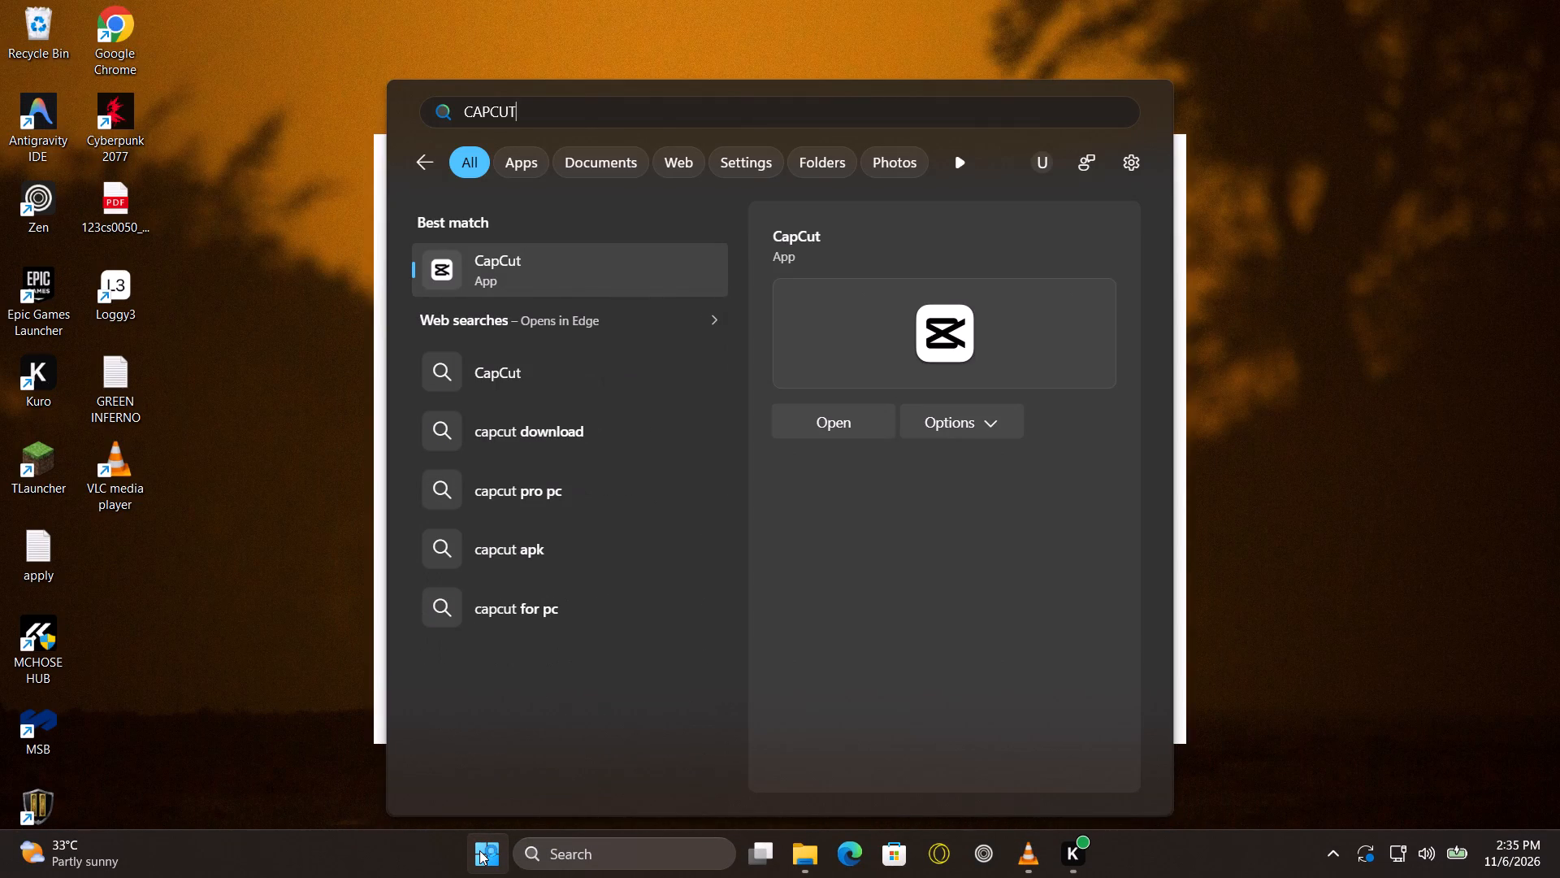
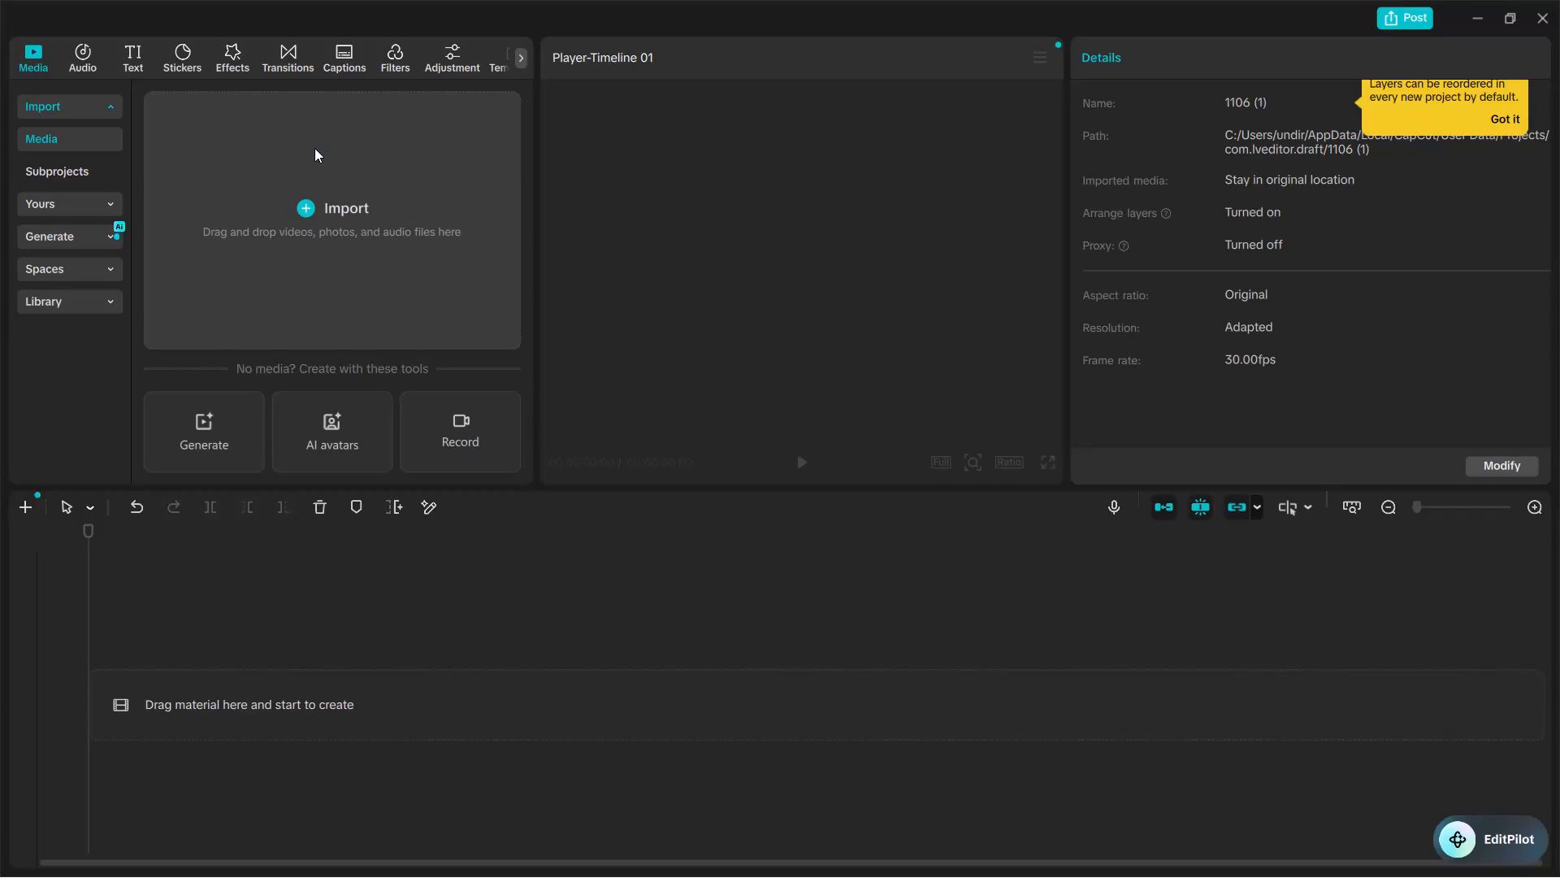
# Switch to File Explorer and open the Cyberpunk 2077 folder inside the NVIDIA folder of Videos.
pyautogui.hotkey('alt', 'Tab')
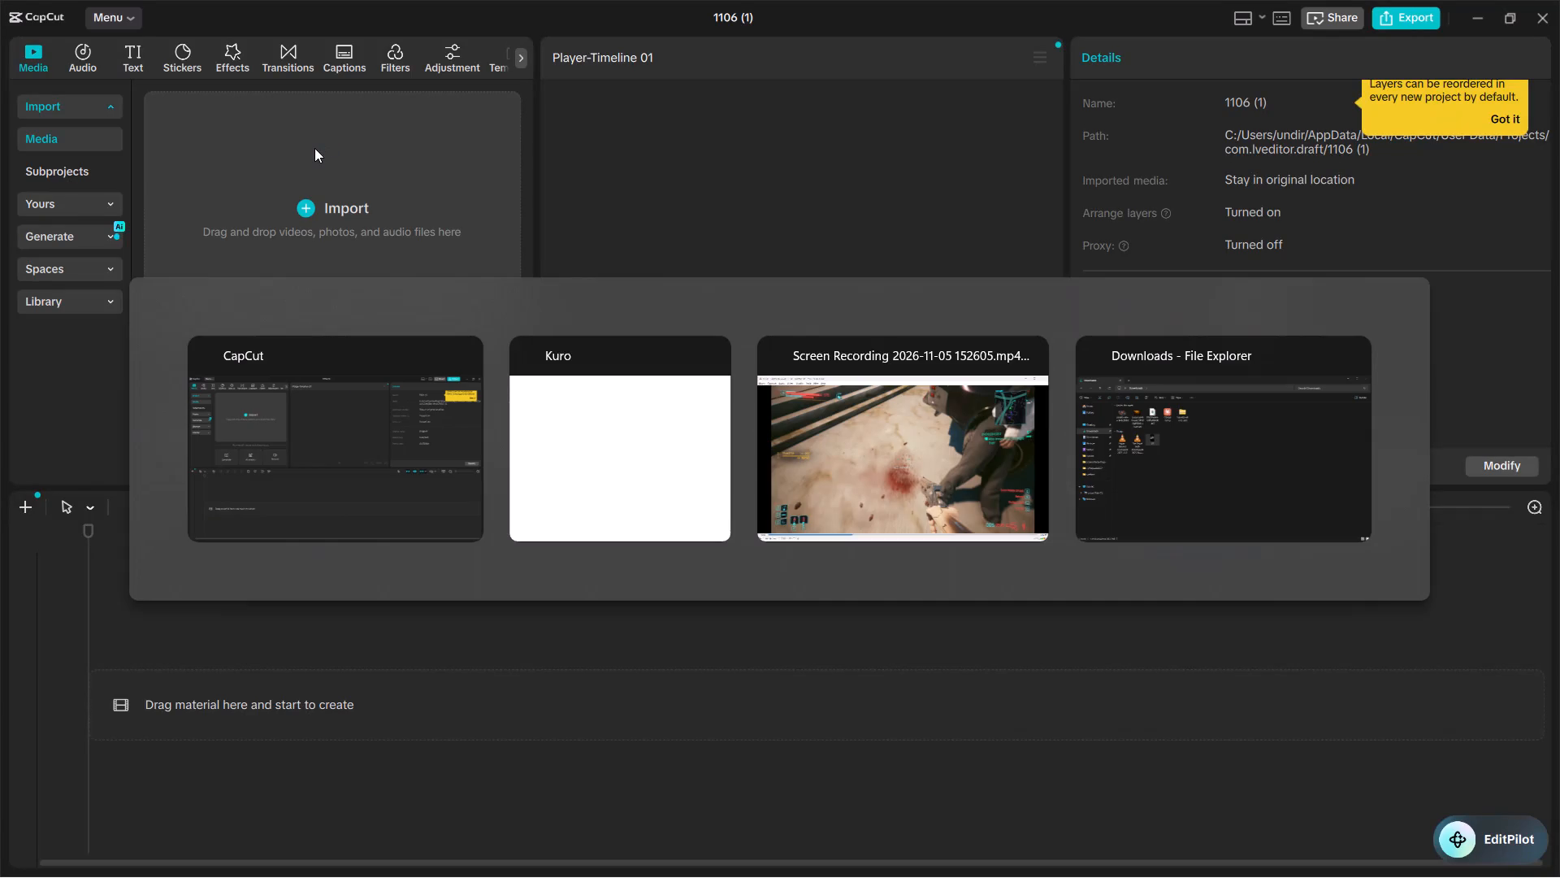
pyautogui.hotkey('alt', 'Tab')
pyautogui.hotkey('alt', 'Tab')
pyautogui.click(575, 478)
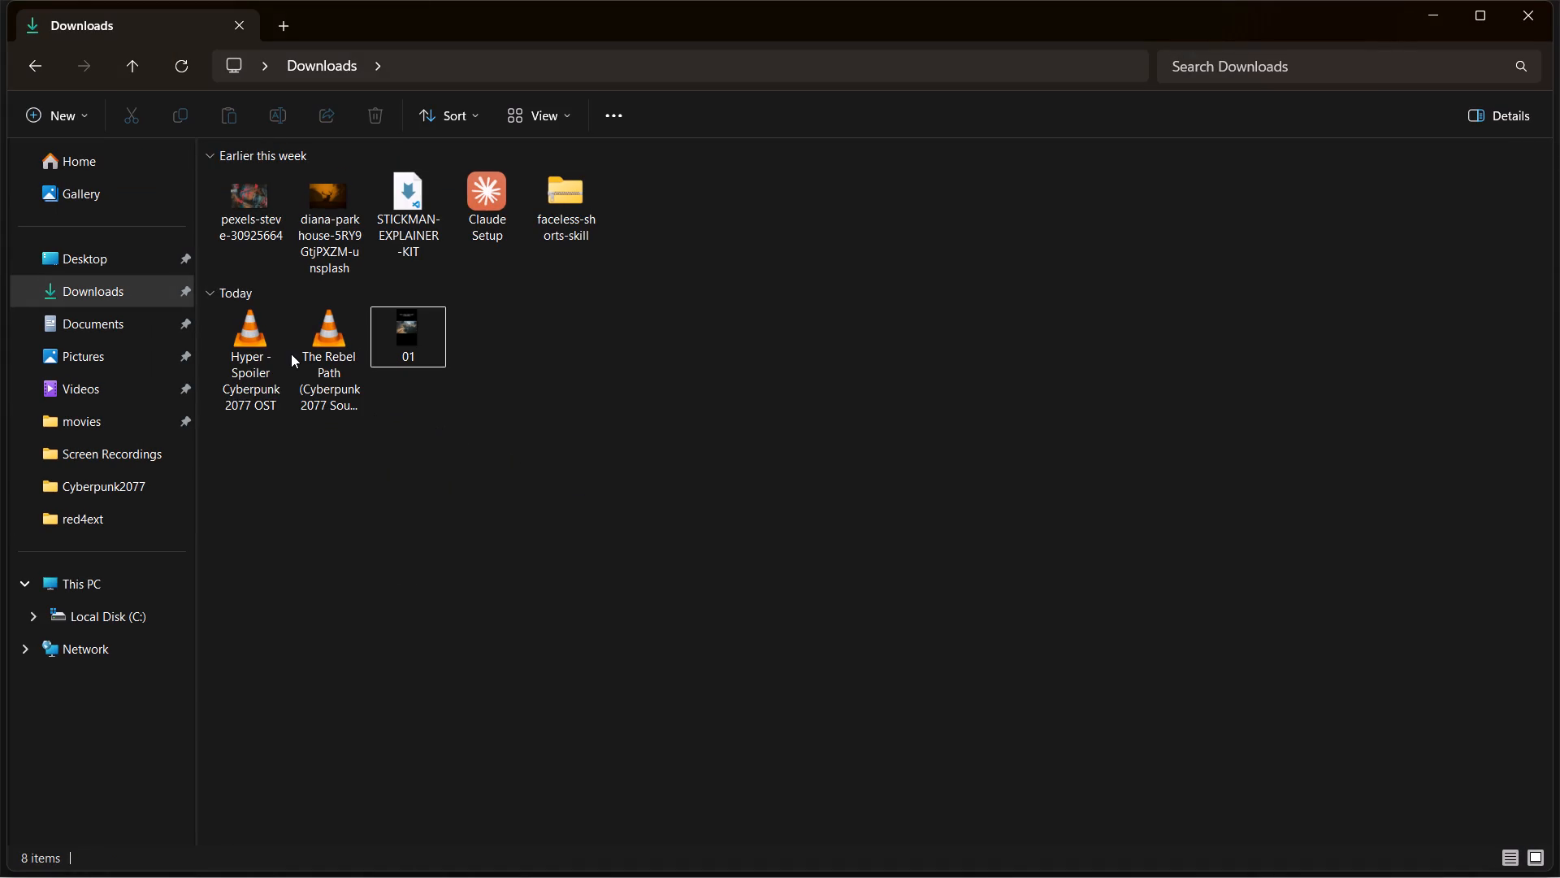
pyautogui.click(104, 392)
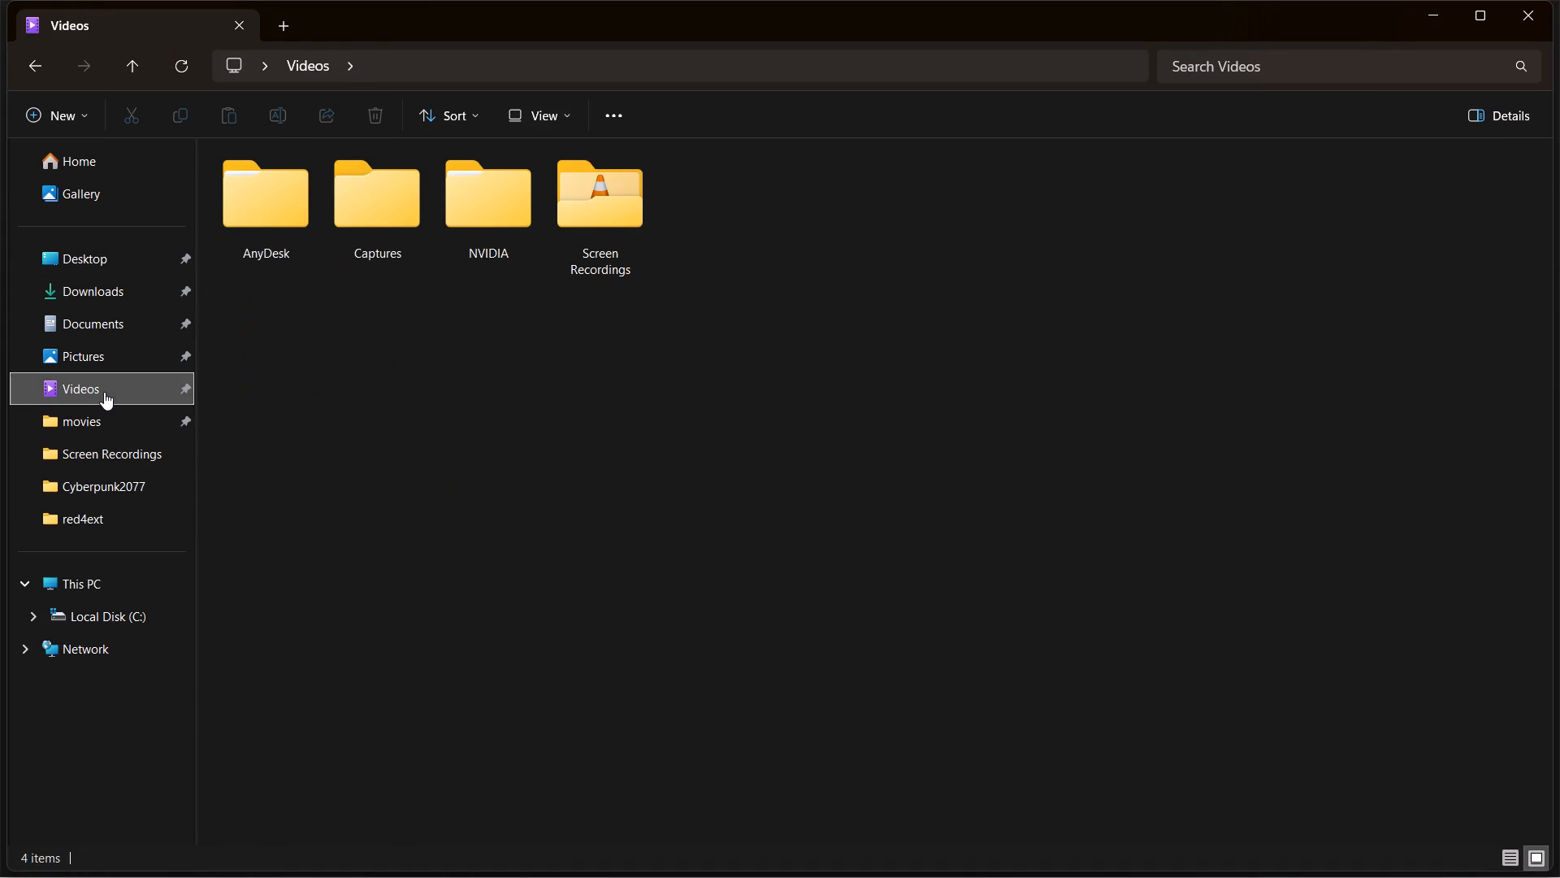
pyautogui.doubleClick(613, 223)
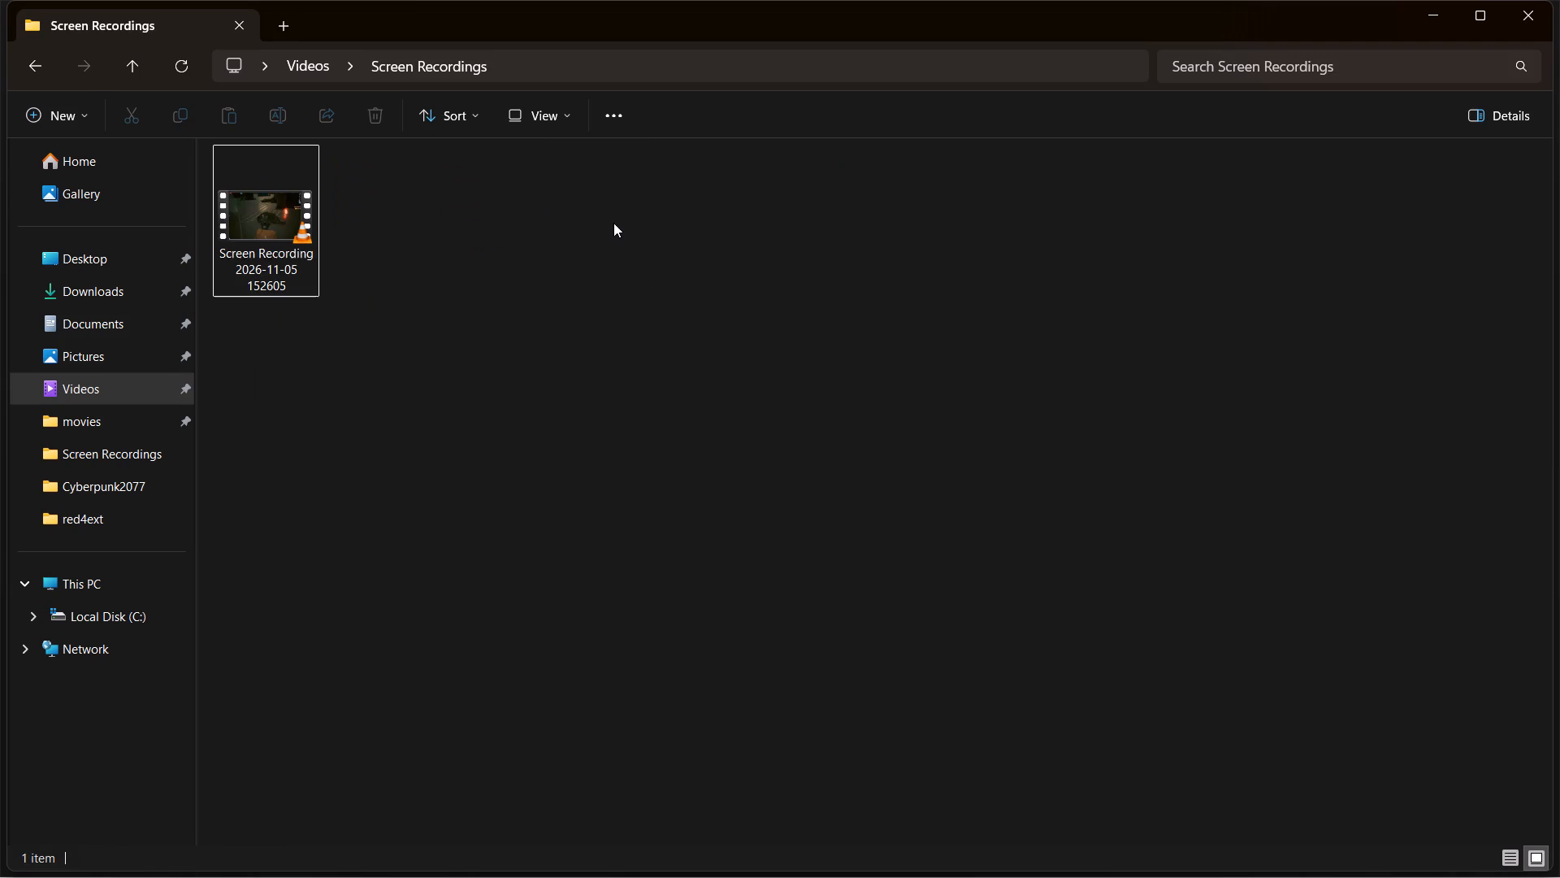
pyautogui.click(270, 254)
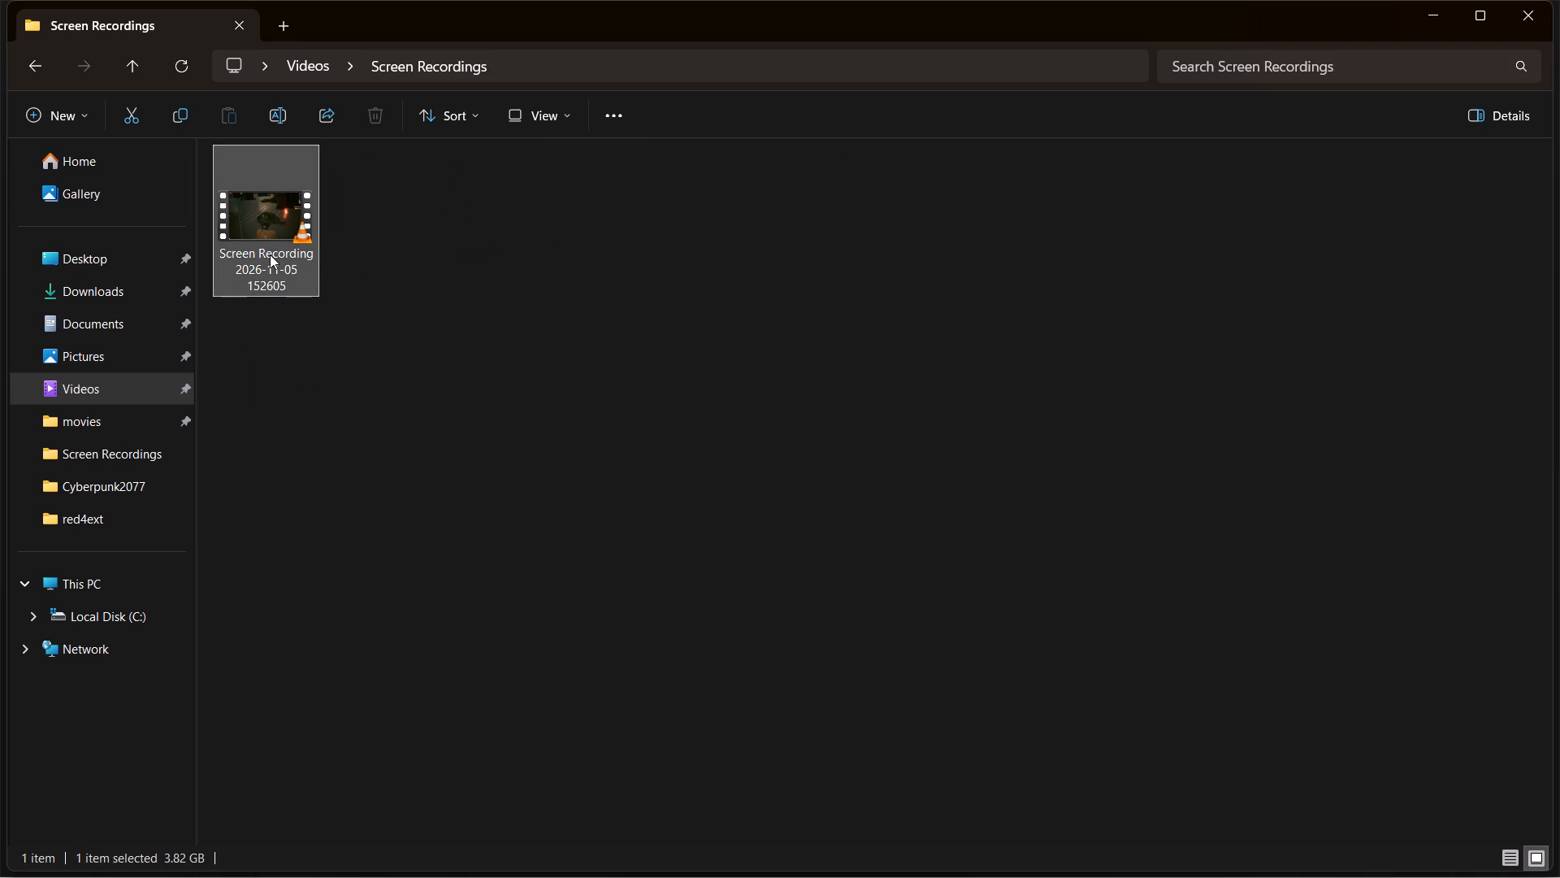
pyautogui.doubleClick(312, 368)
pyautogui.doubleClick(457, 242)
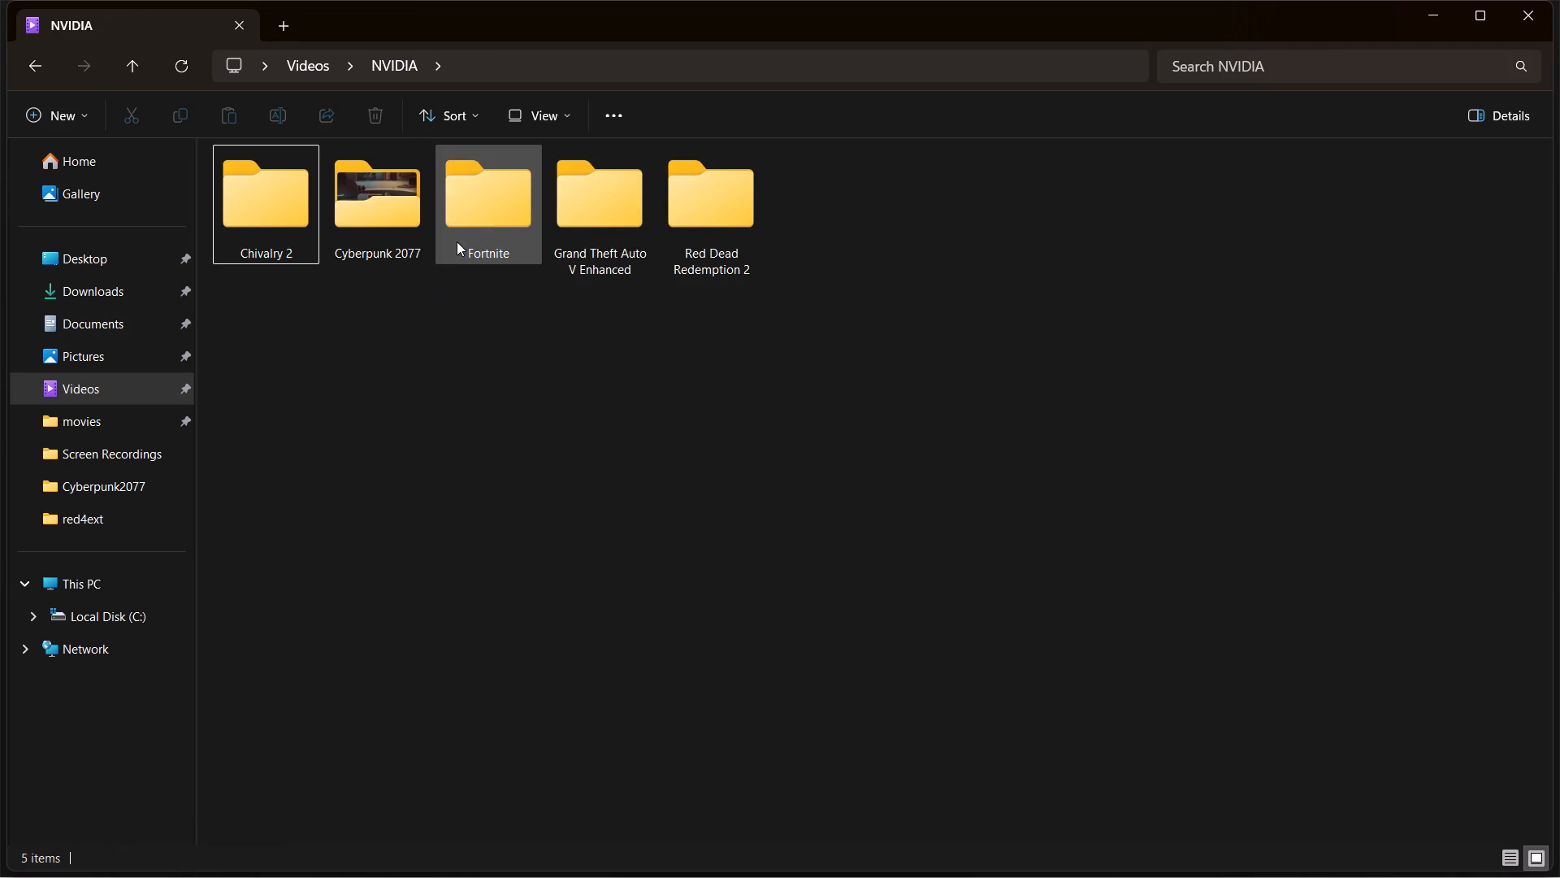
pyautogui.doubleClick(372, 233)
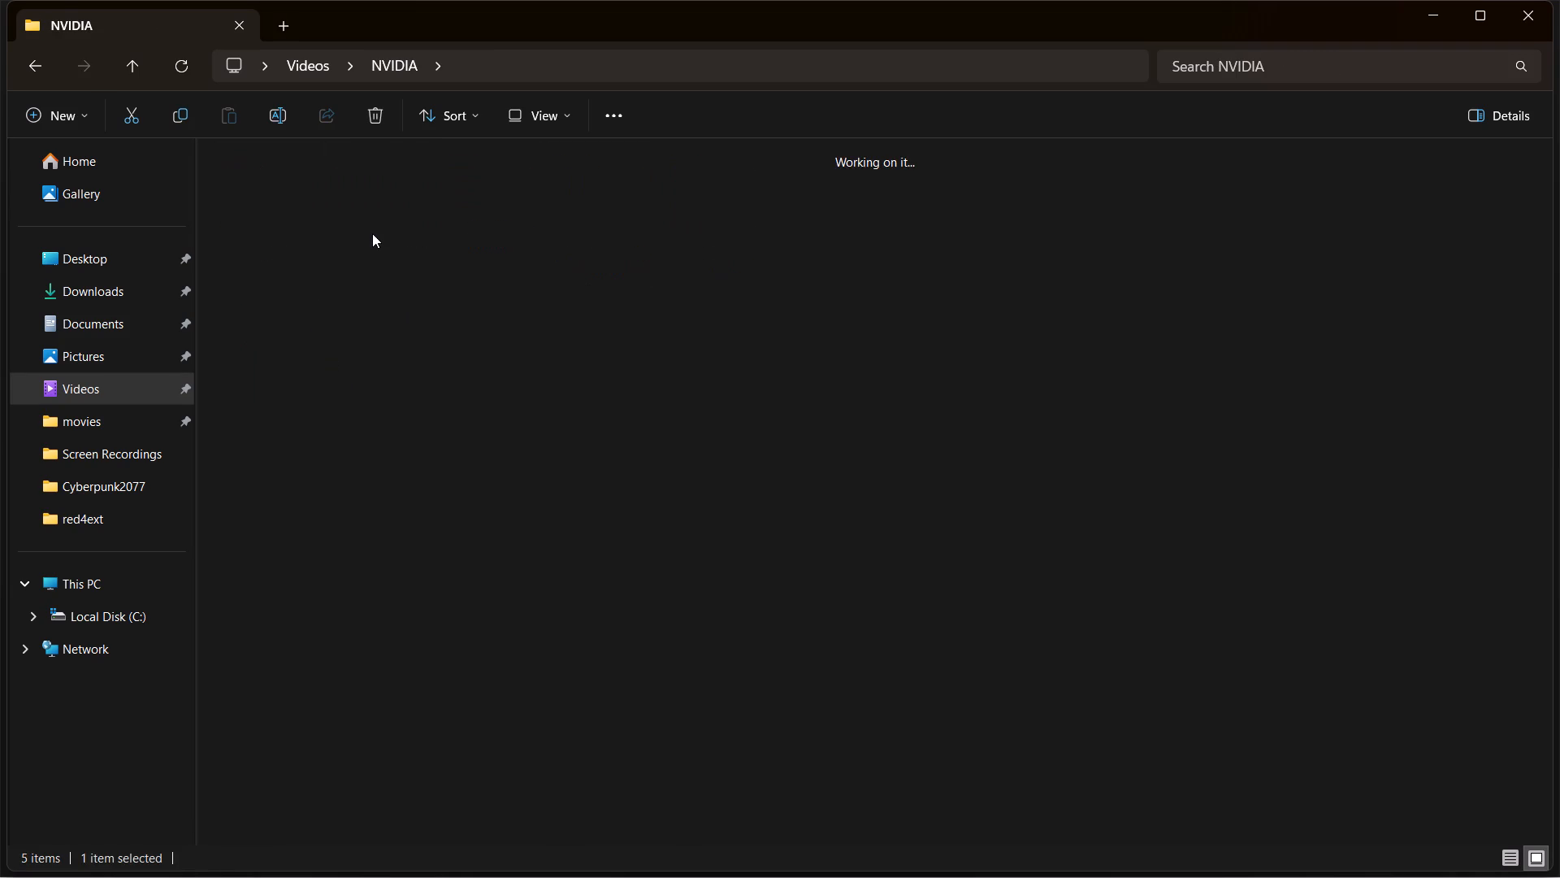
# Preview the recording Cyberpunk 2077 2026.11.05 - 21.59.47.02 in VLC media player and close the player.
pyautogui.doubleClick(246, 235)
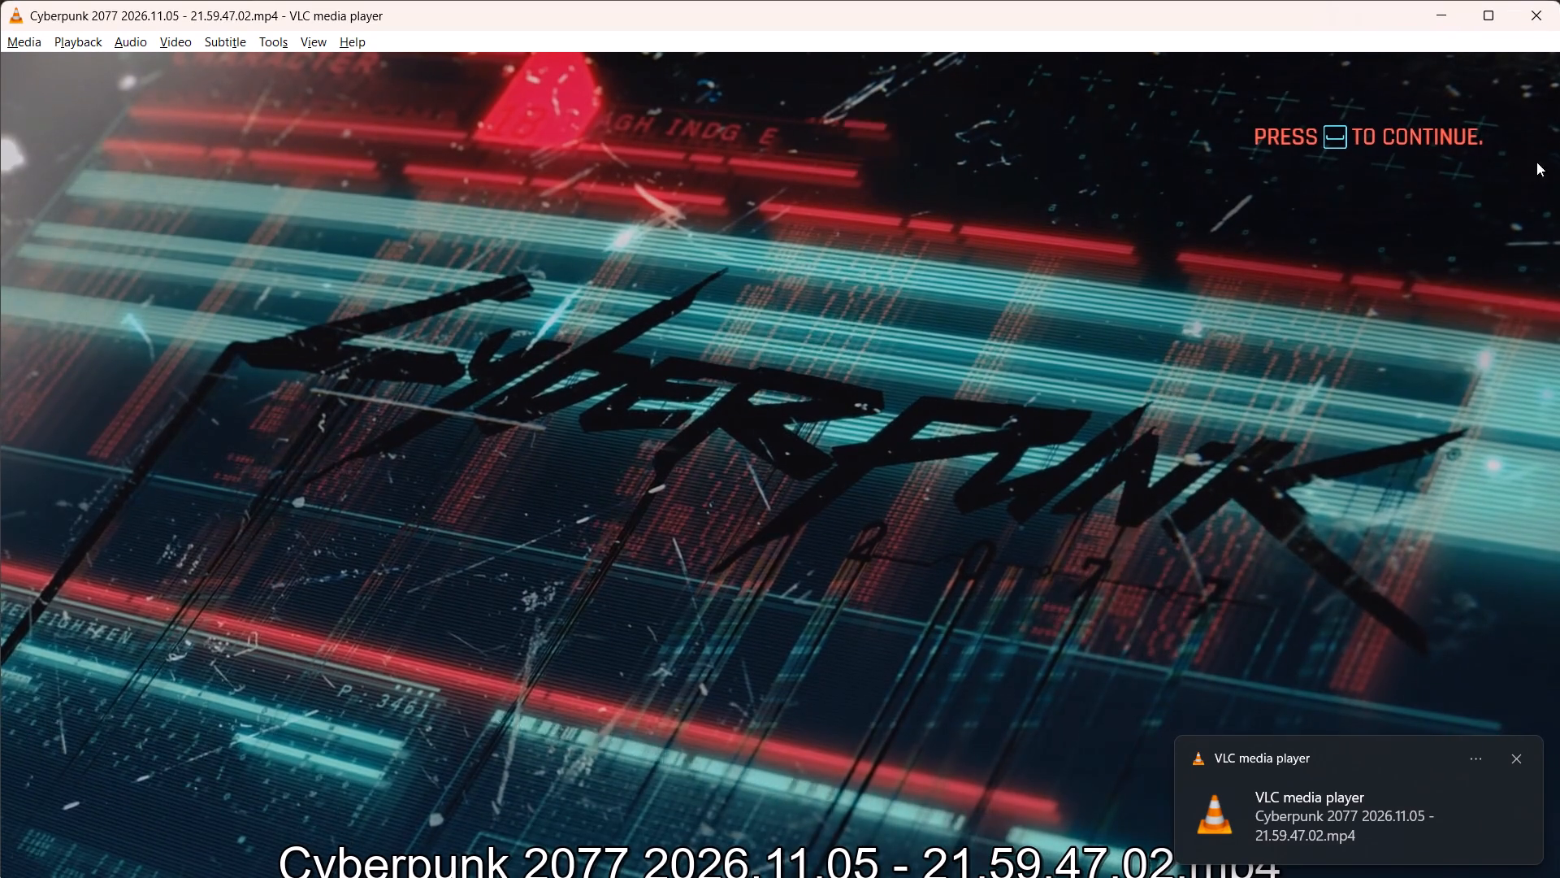
pyautogui.click(1539, 11)
# Bring the recording Cyberpunk 2077 2026.11.05 - 21.59.47.02 from the folder into CapCut's empty timeline, dismissing the multiple-audio-tracks notice.
pyautogui.moveTo(261, 229); pyautogui.dragTo(362, 370)
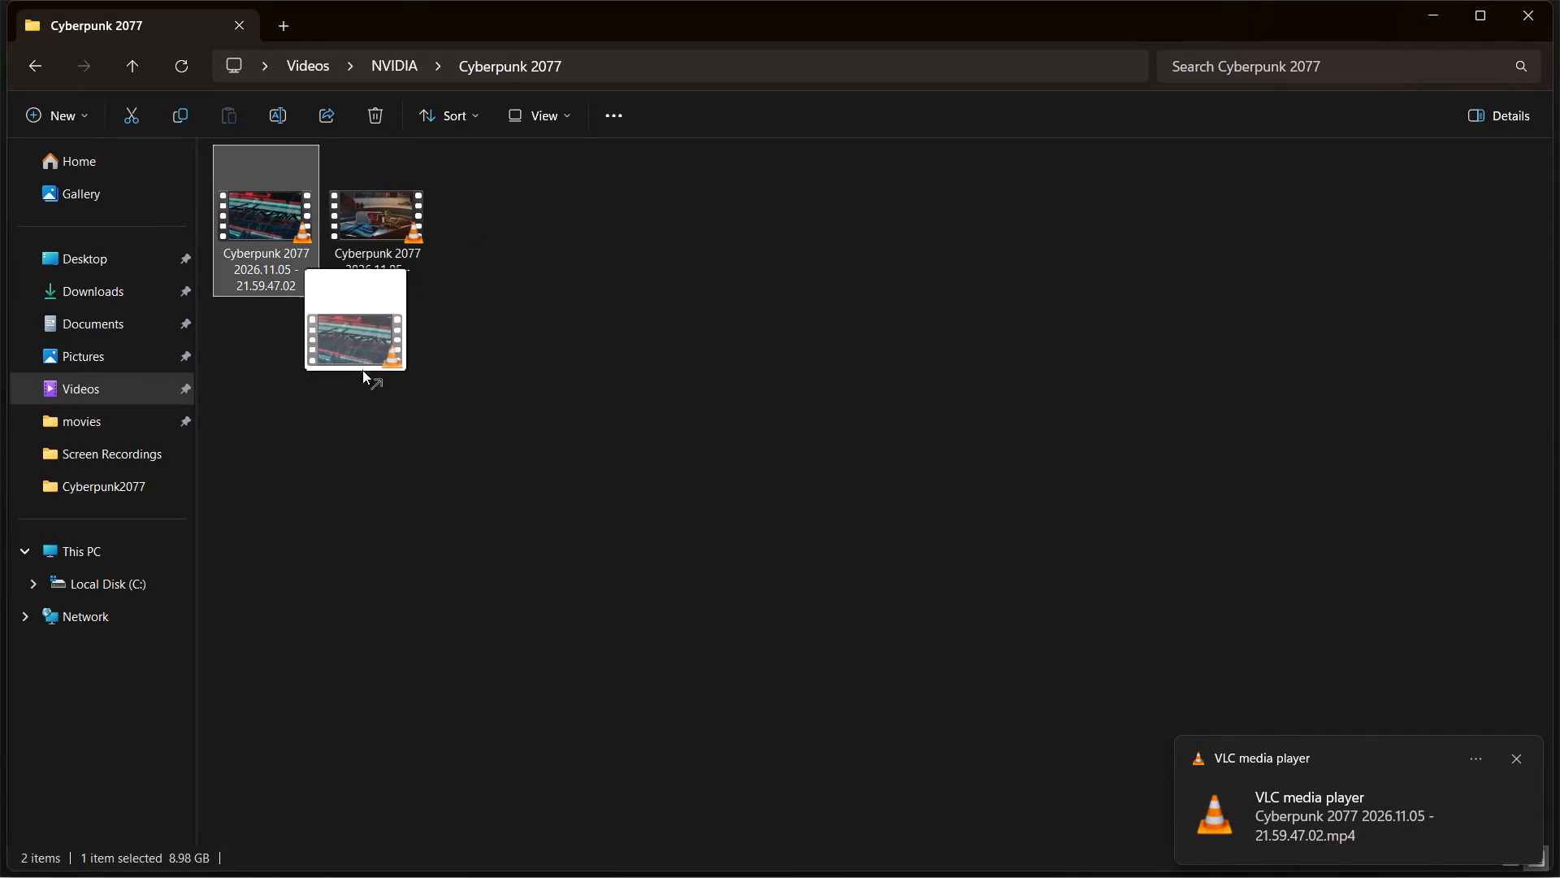
pyautogui.moveTo(362, 370); pyautogui.dragTo(295, 640)
pyautogui.hotkey('alt', 'Tab')
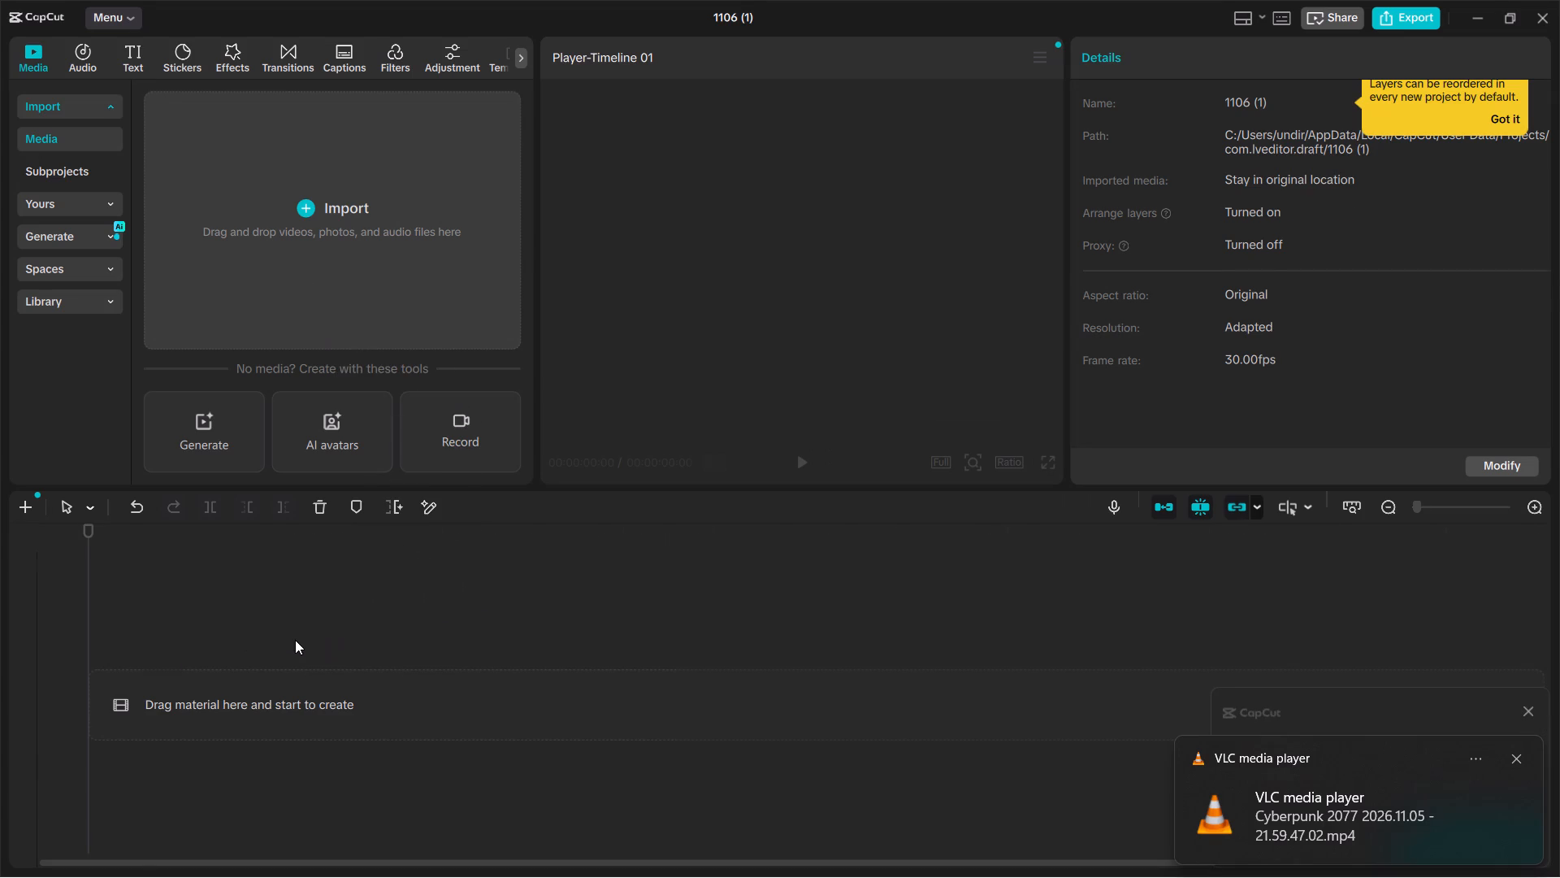
pyautogui.press('space')
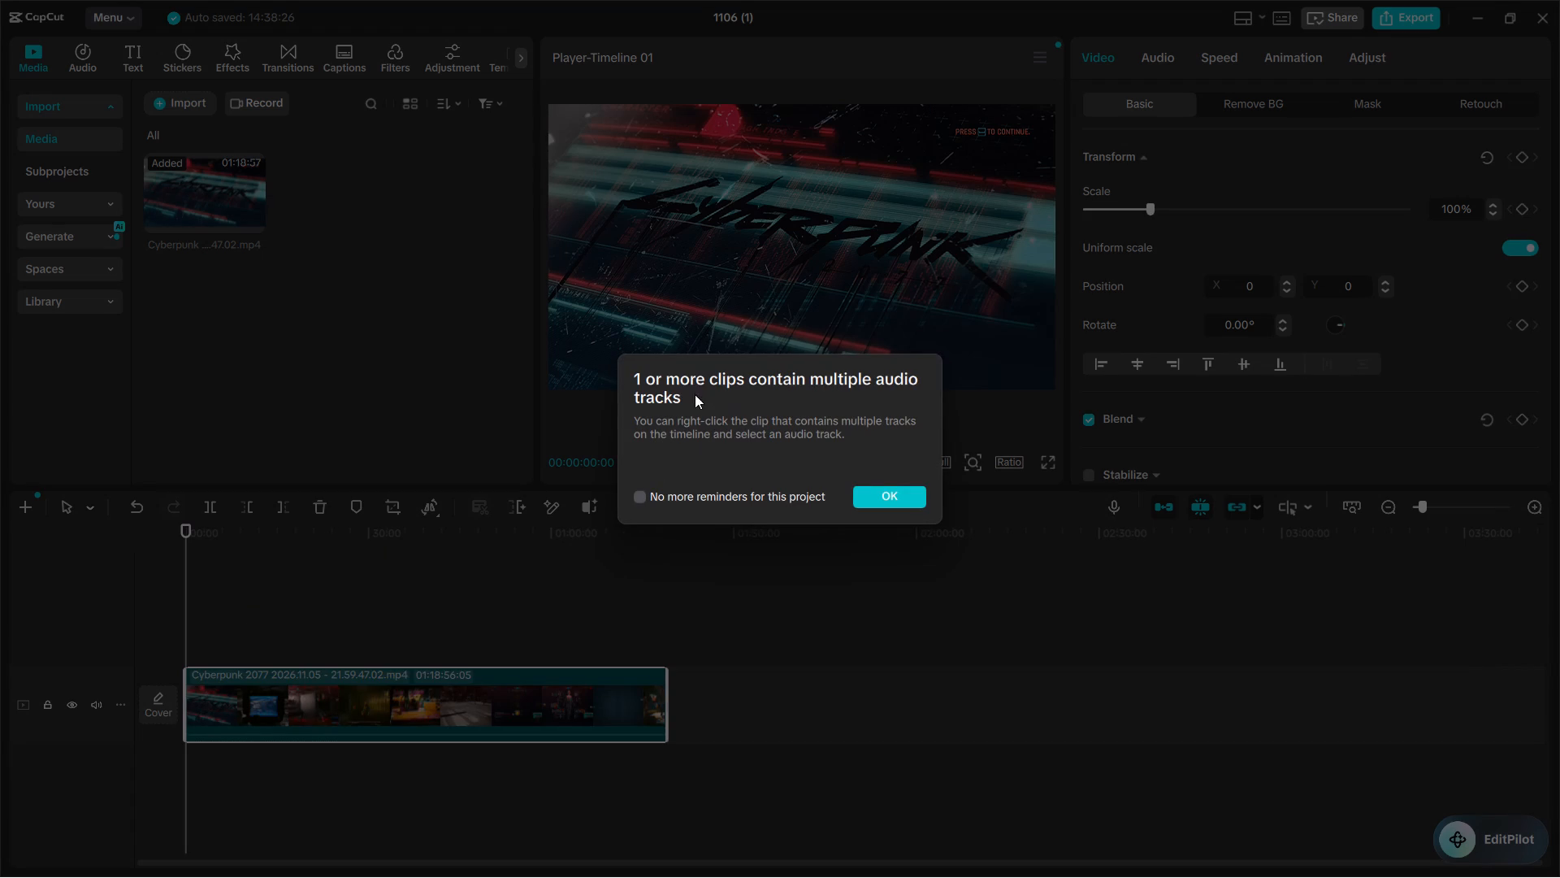
pyautogui.click(872, 493)
# Play the timeline clip and look through its audio settings.
pyautogui.press('space')
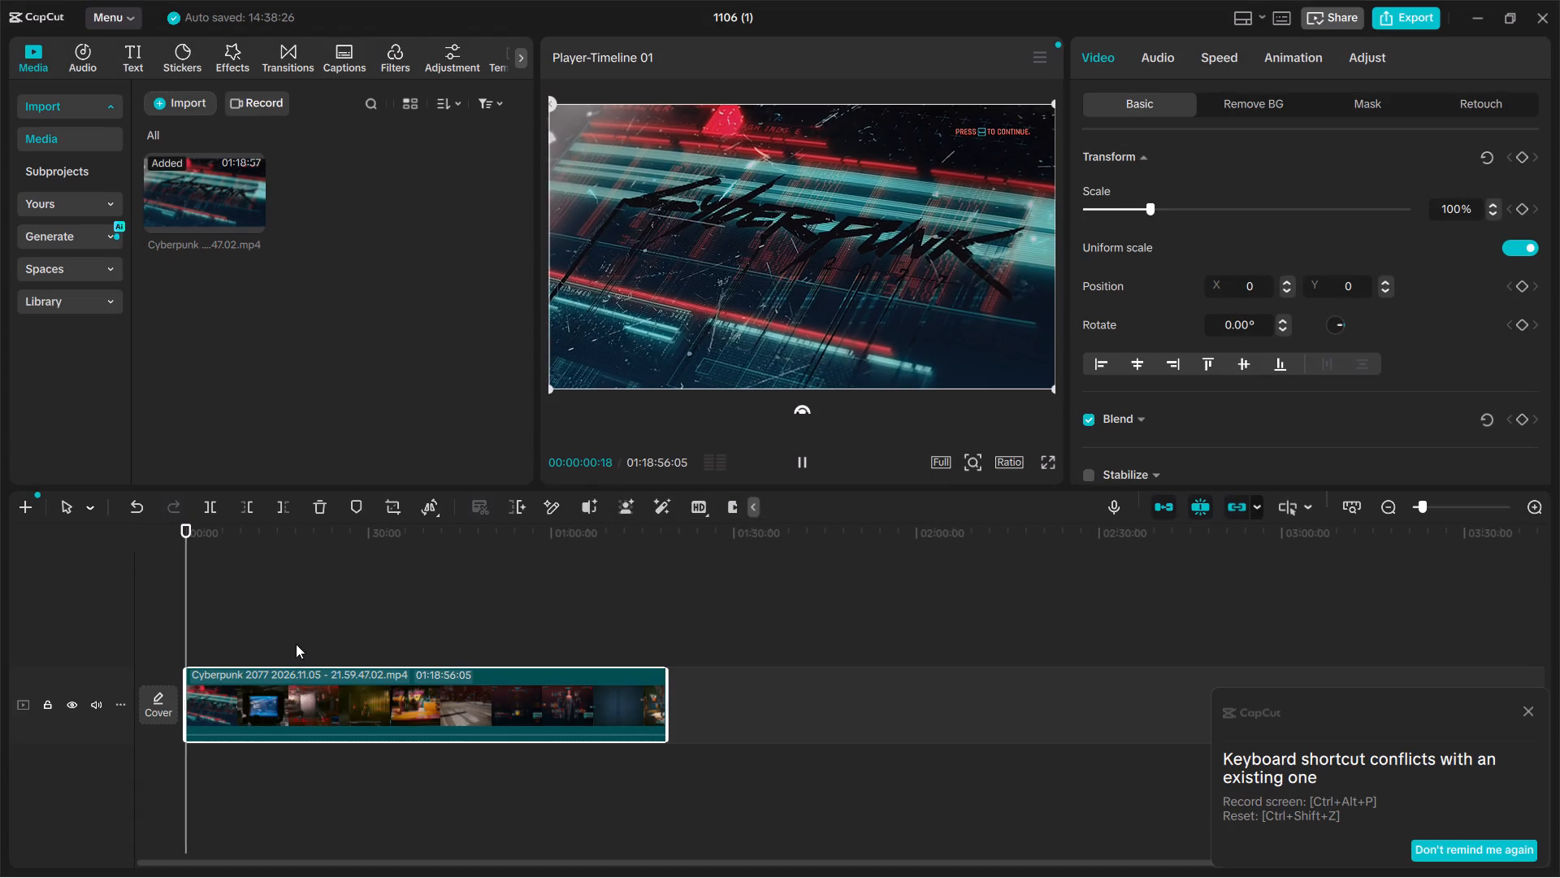
pyautogui.click(1153, 55)
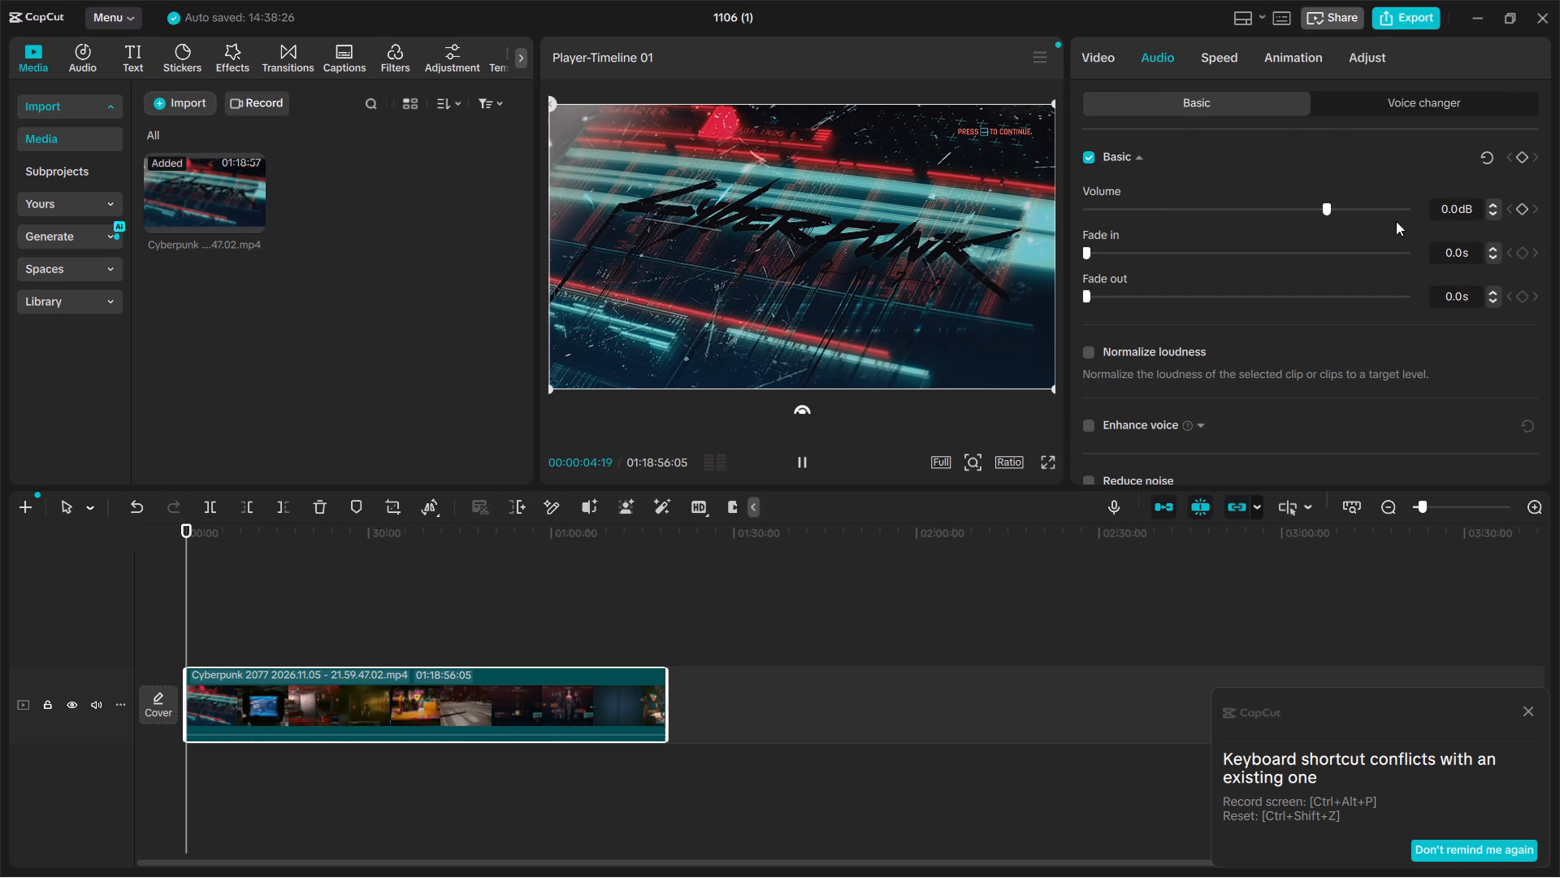
pyautogui.scroll(-9, 1308, 354)
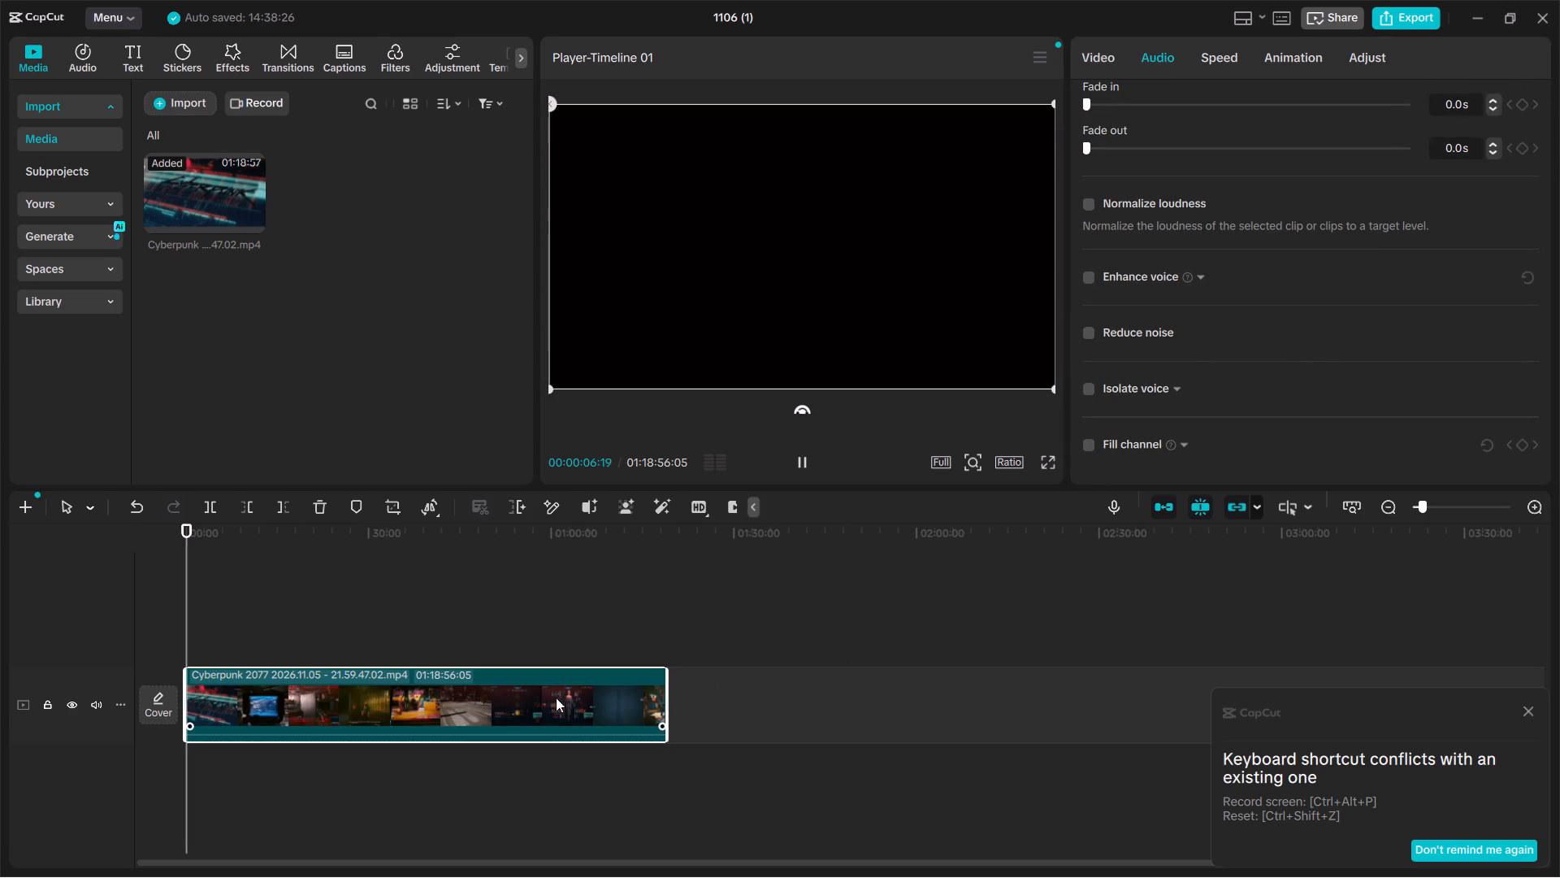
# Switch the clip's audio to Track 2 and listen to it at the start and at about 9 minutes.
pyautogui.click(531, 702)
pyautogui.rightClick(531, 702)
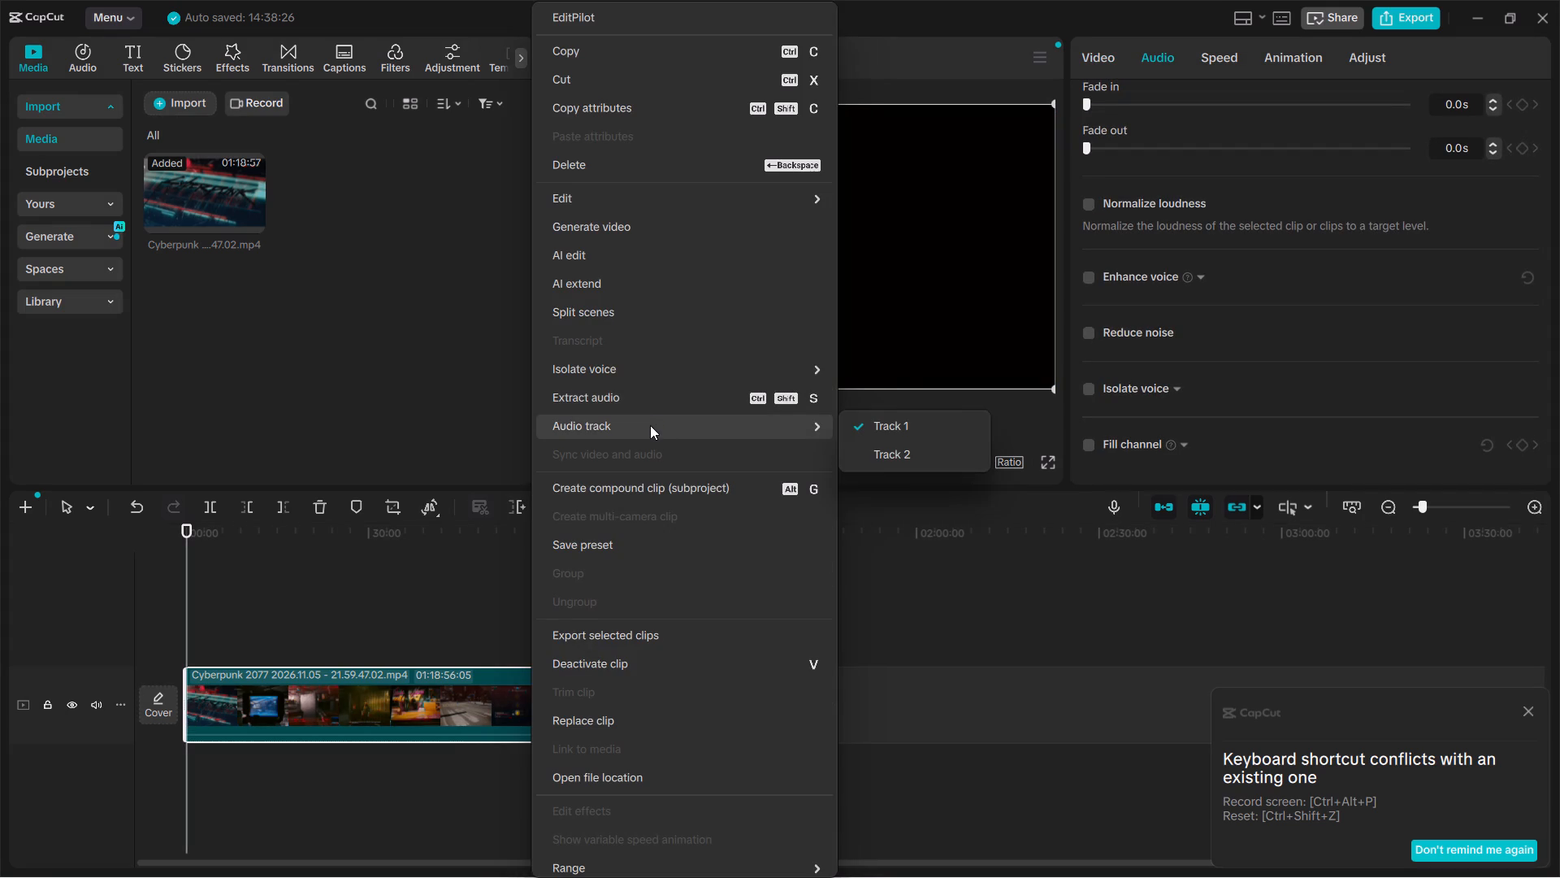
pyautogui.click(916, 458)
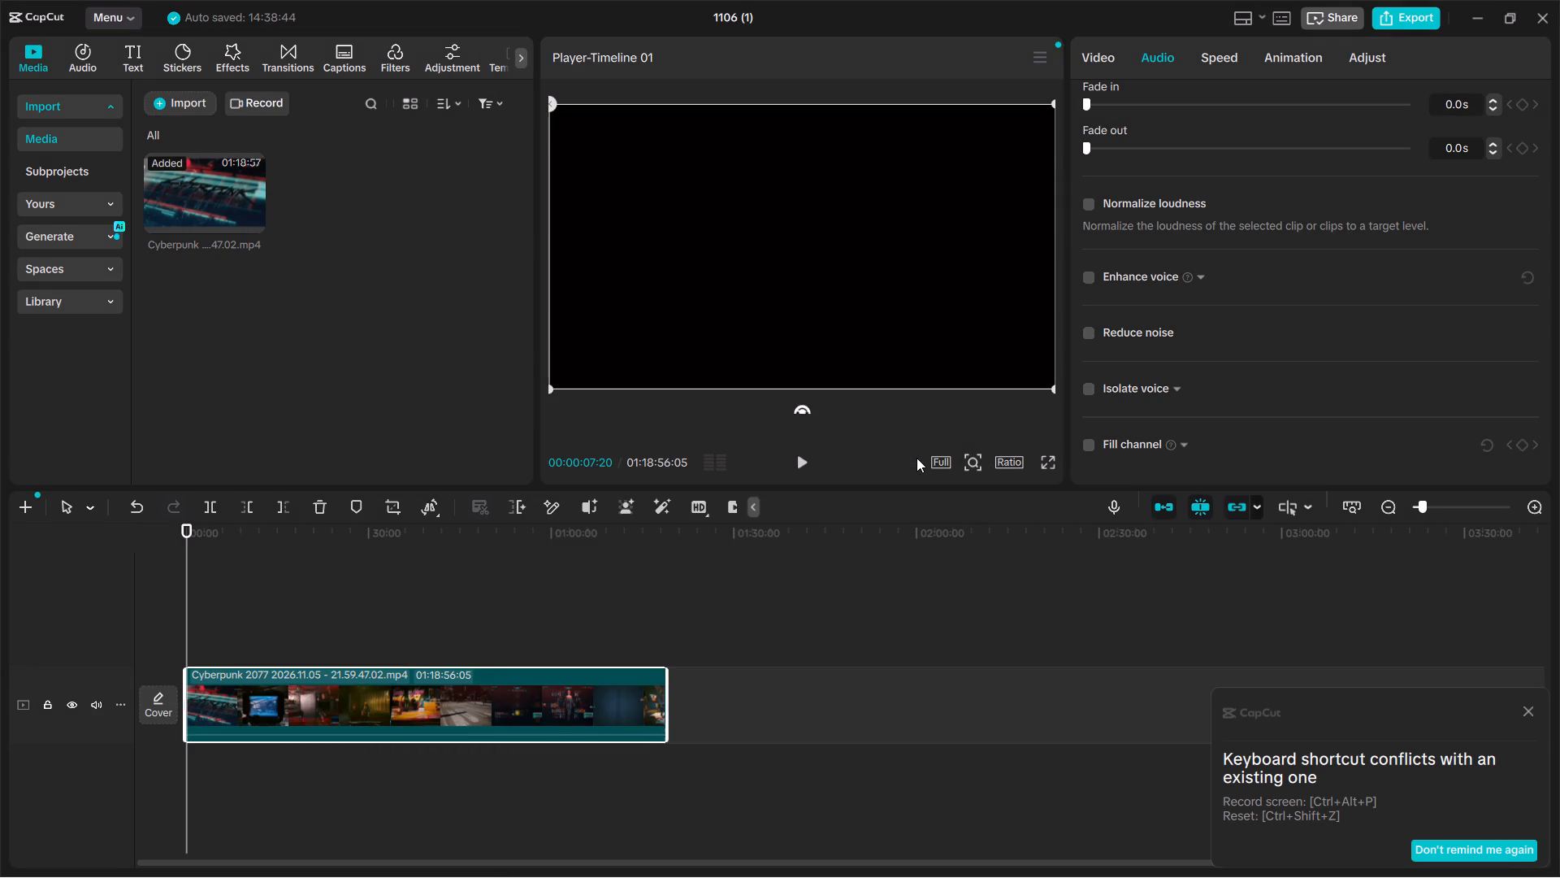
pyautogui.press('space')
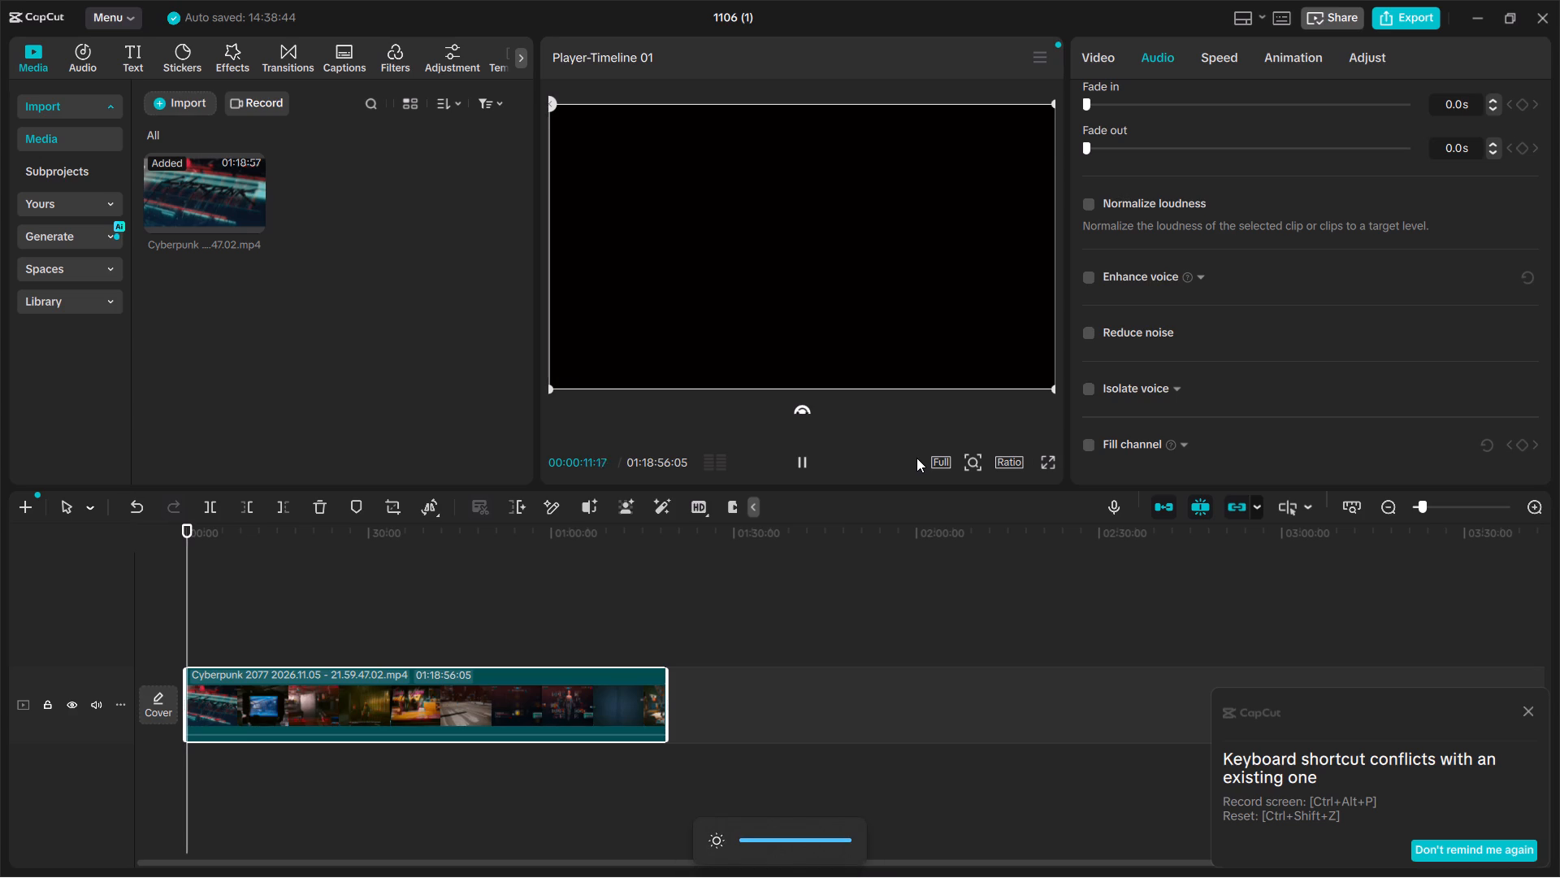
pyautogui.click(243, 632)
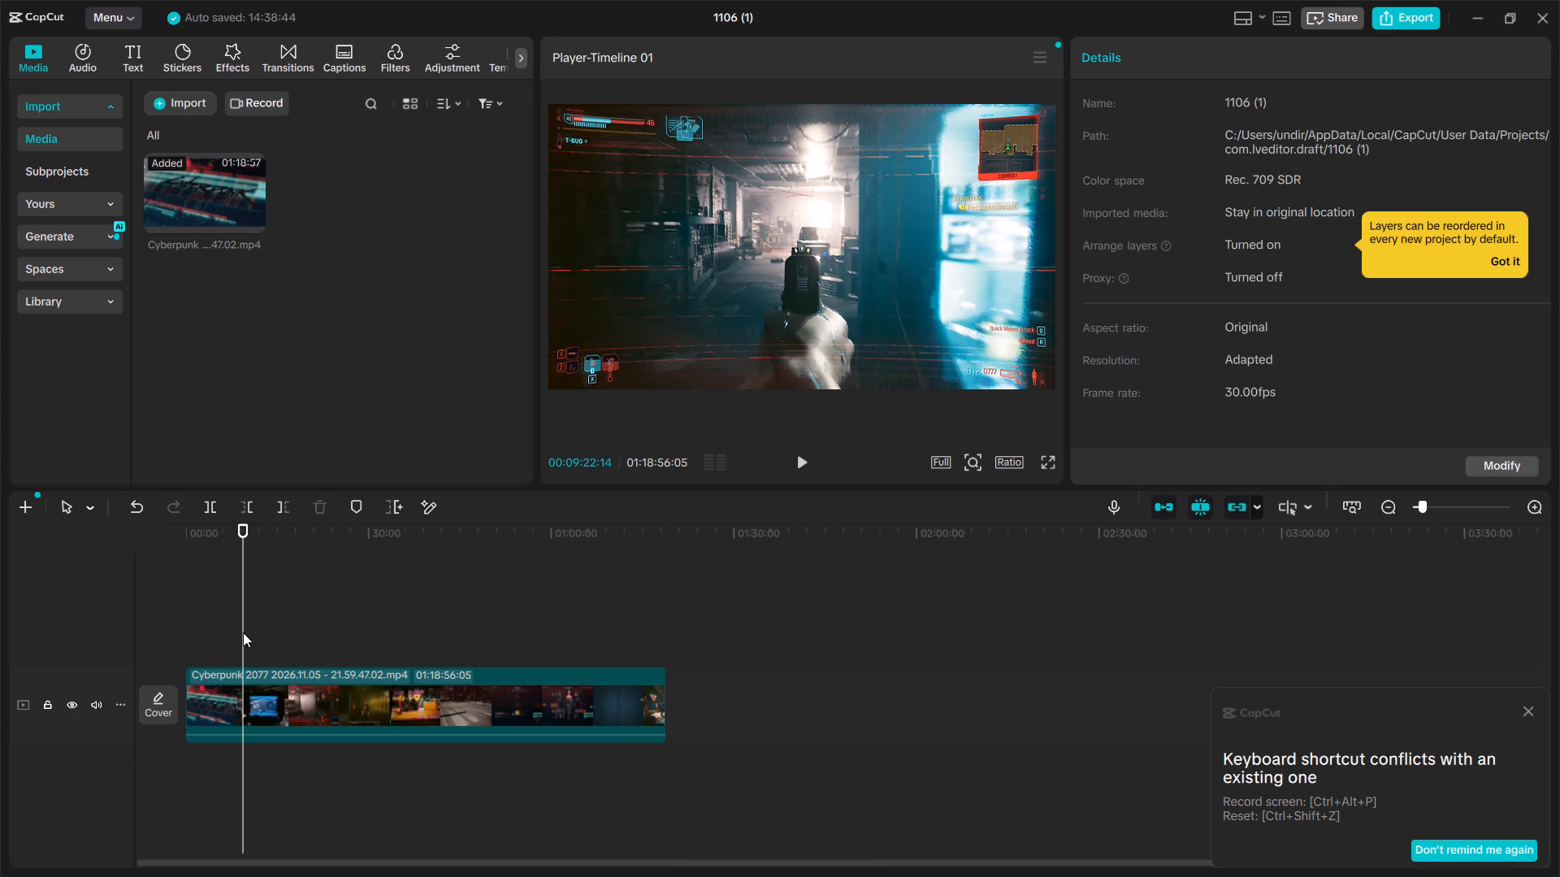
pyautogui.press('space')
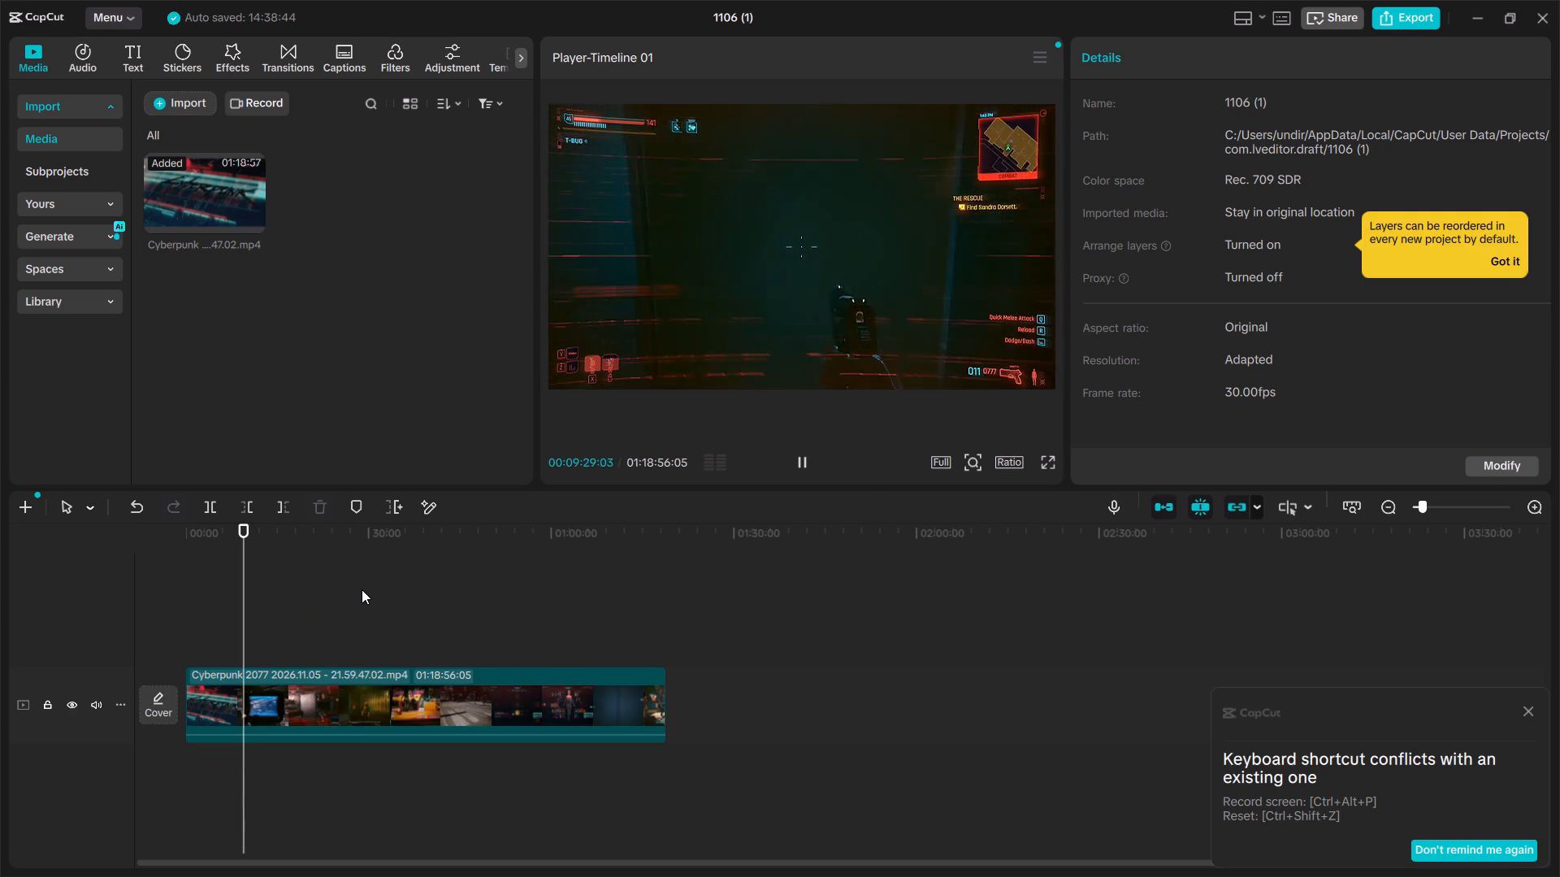
# Set the clip's audio track back to Track 1 and resume playback.
pyautogui.rightClick(368, 704)
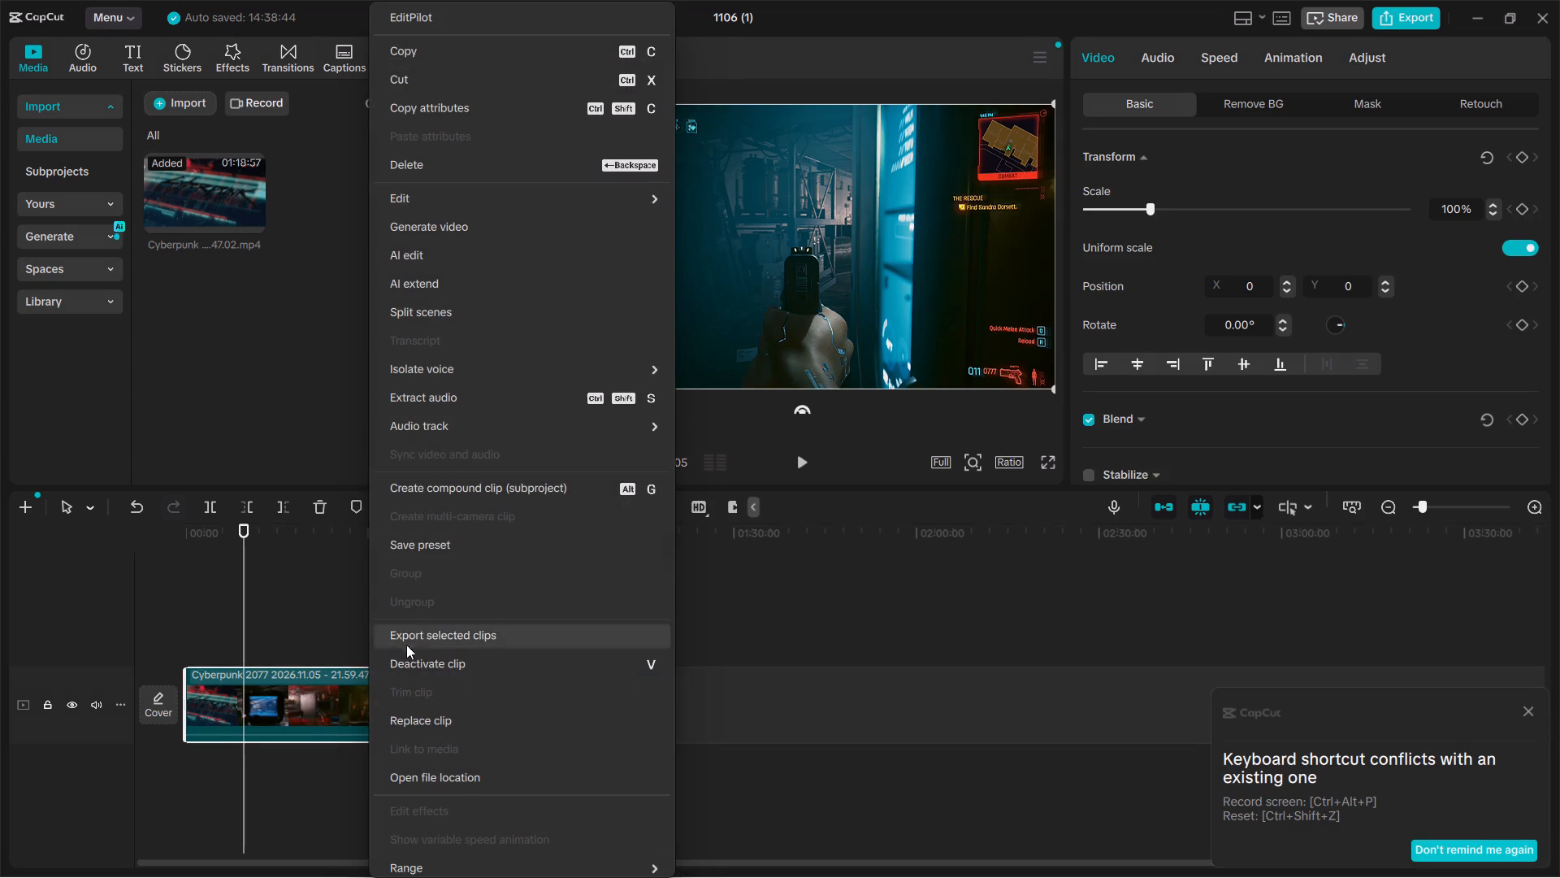
pyautogui.click(449, 419)
pyautogui.click(727, 426)
pyautogui.press('space')
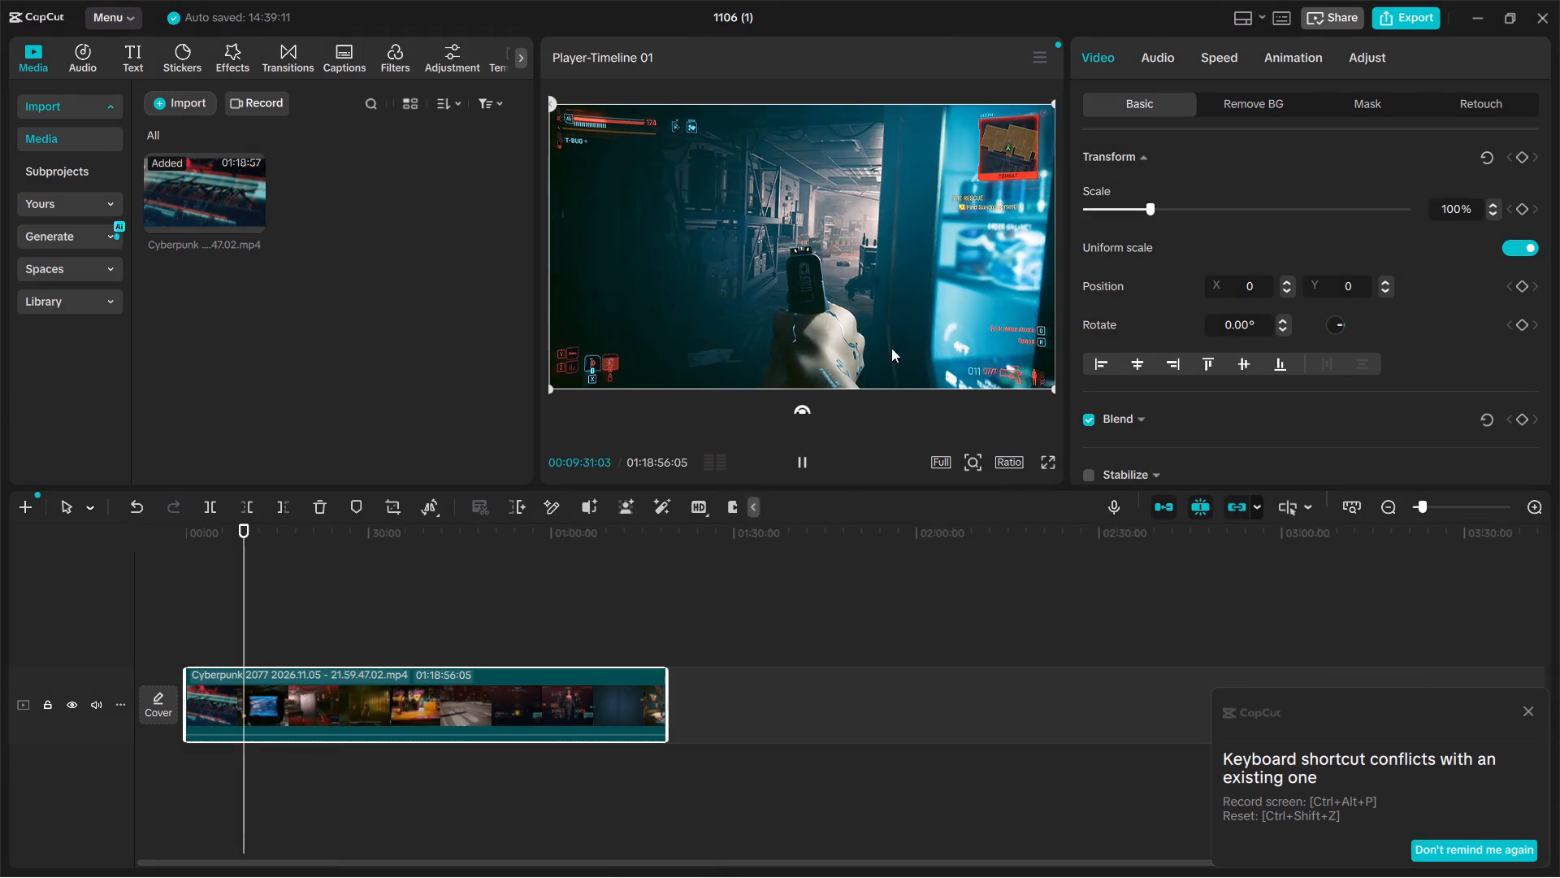
# Raise the clip's volume to 20.0 dB.
pyautogui.click(1159, 59)
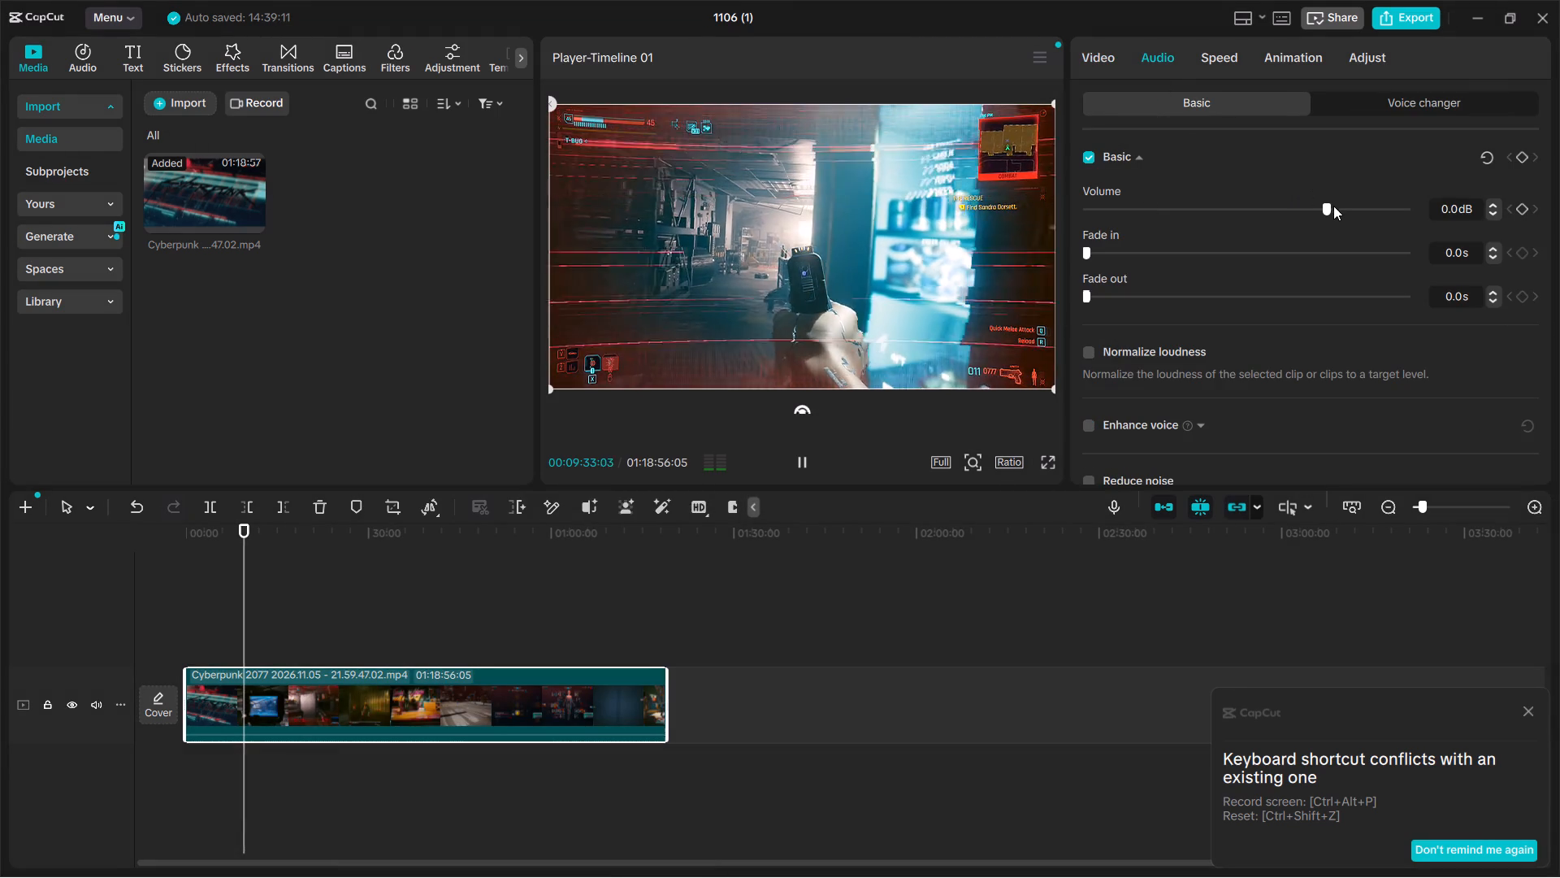
pyautogui.moveTo(1323, 211); pyautogui.dragTo(1448, 201)
pyautogui.click(931, 415)
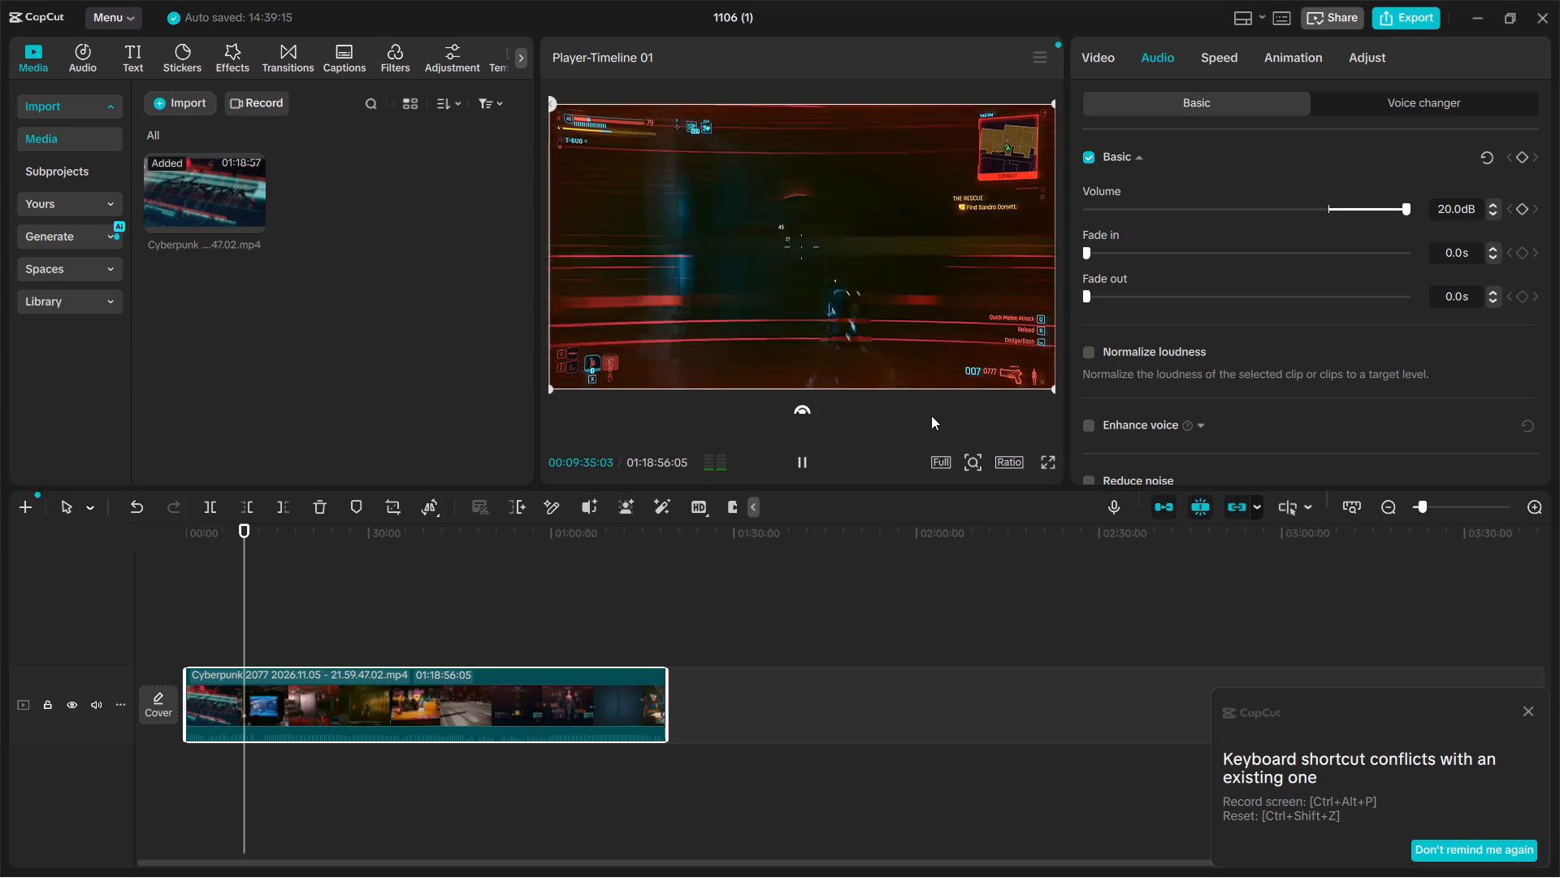
# Change the Windows sound output device to Headphone (Realtek(R) Audio).
pyautogui.press('ctrl+super+v')
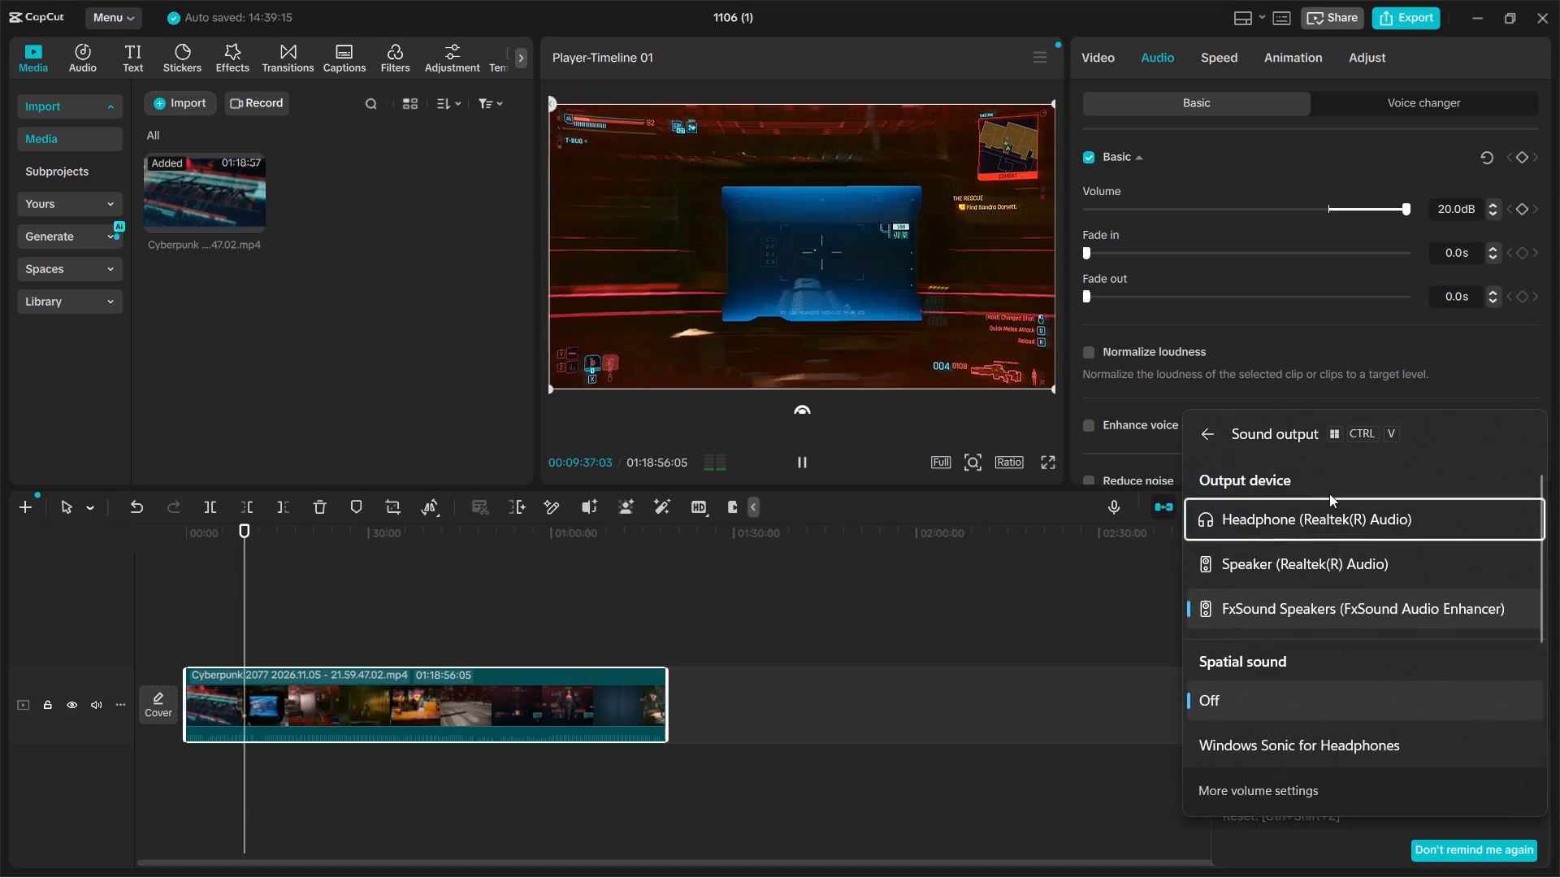
pyautogui.tripleClick(1319, 513)
pyautogui.tripleClick(1319, 513)
pyautogui.doubleClick(1319, 513)
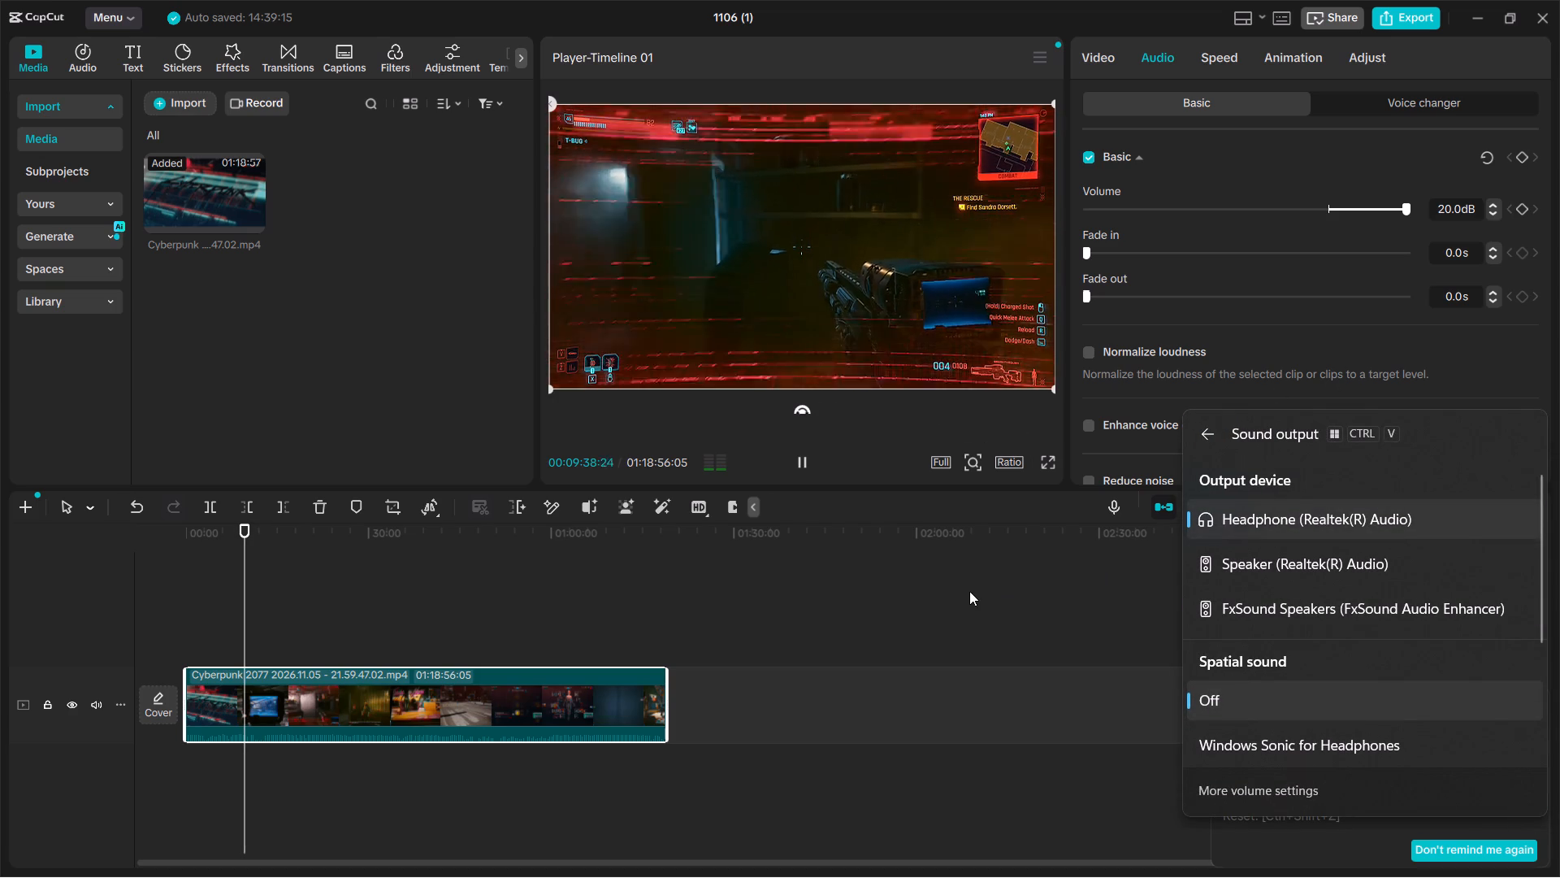
pyautogui.click(962, 591)
# Play the clip from about 32 and 39 minutes to listen to the sound, and check its audio settings.
pyautogui.click(383, 573)
pyautogui.press('space')
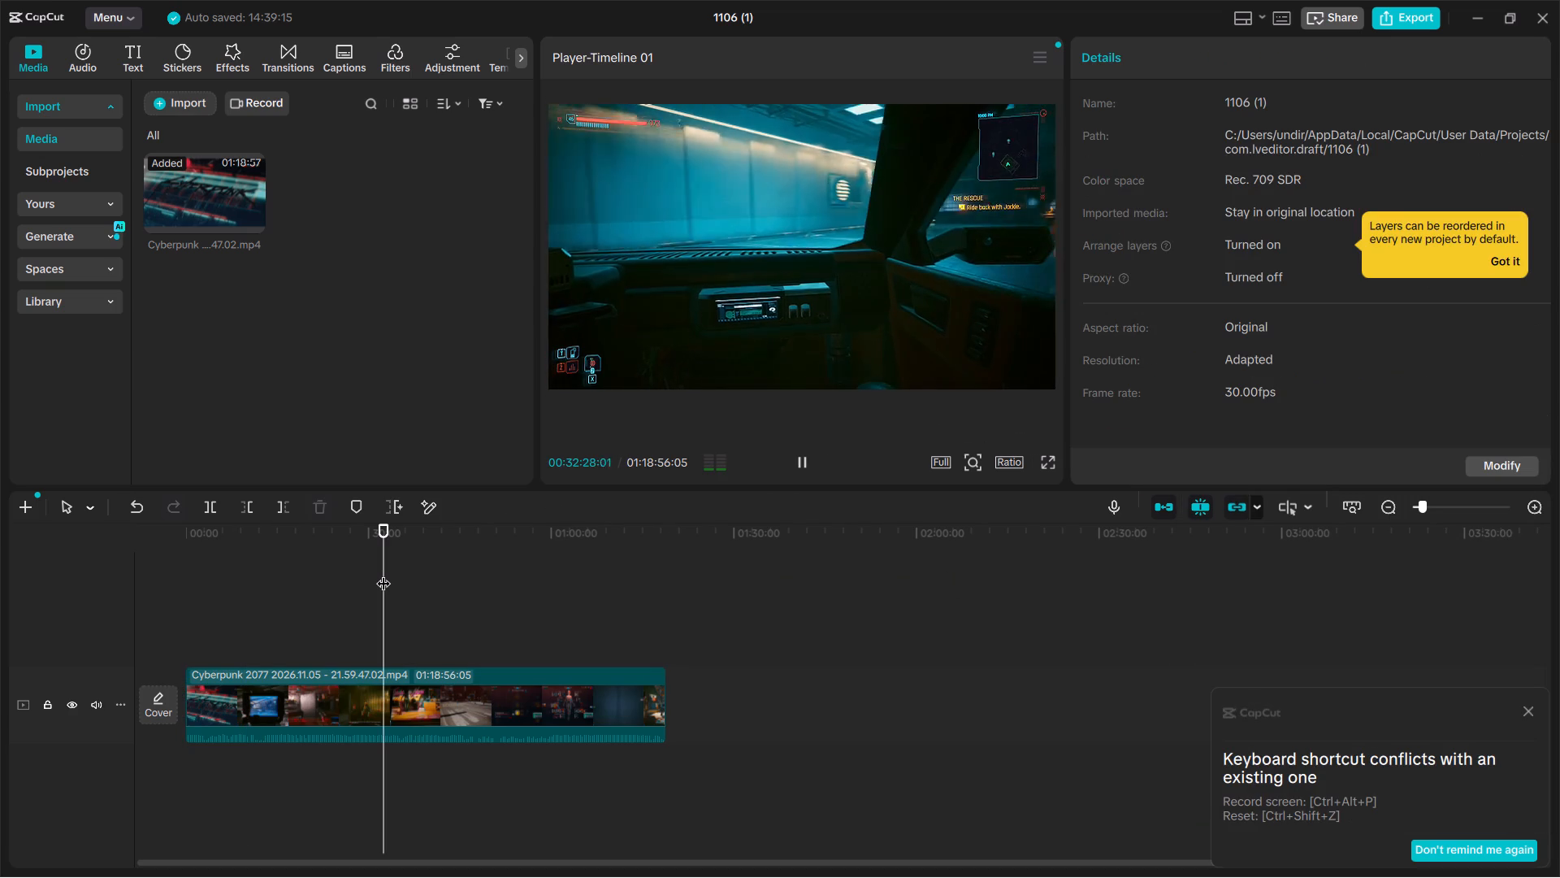
pyautogui.click(424, 569)
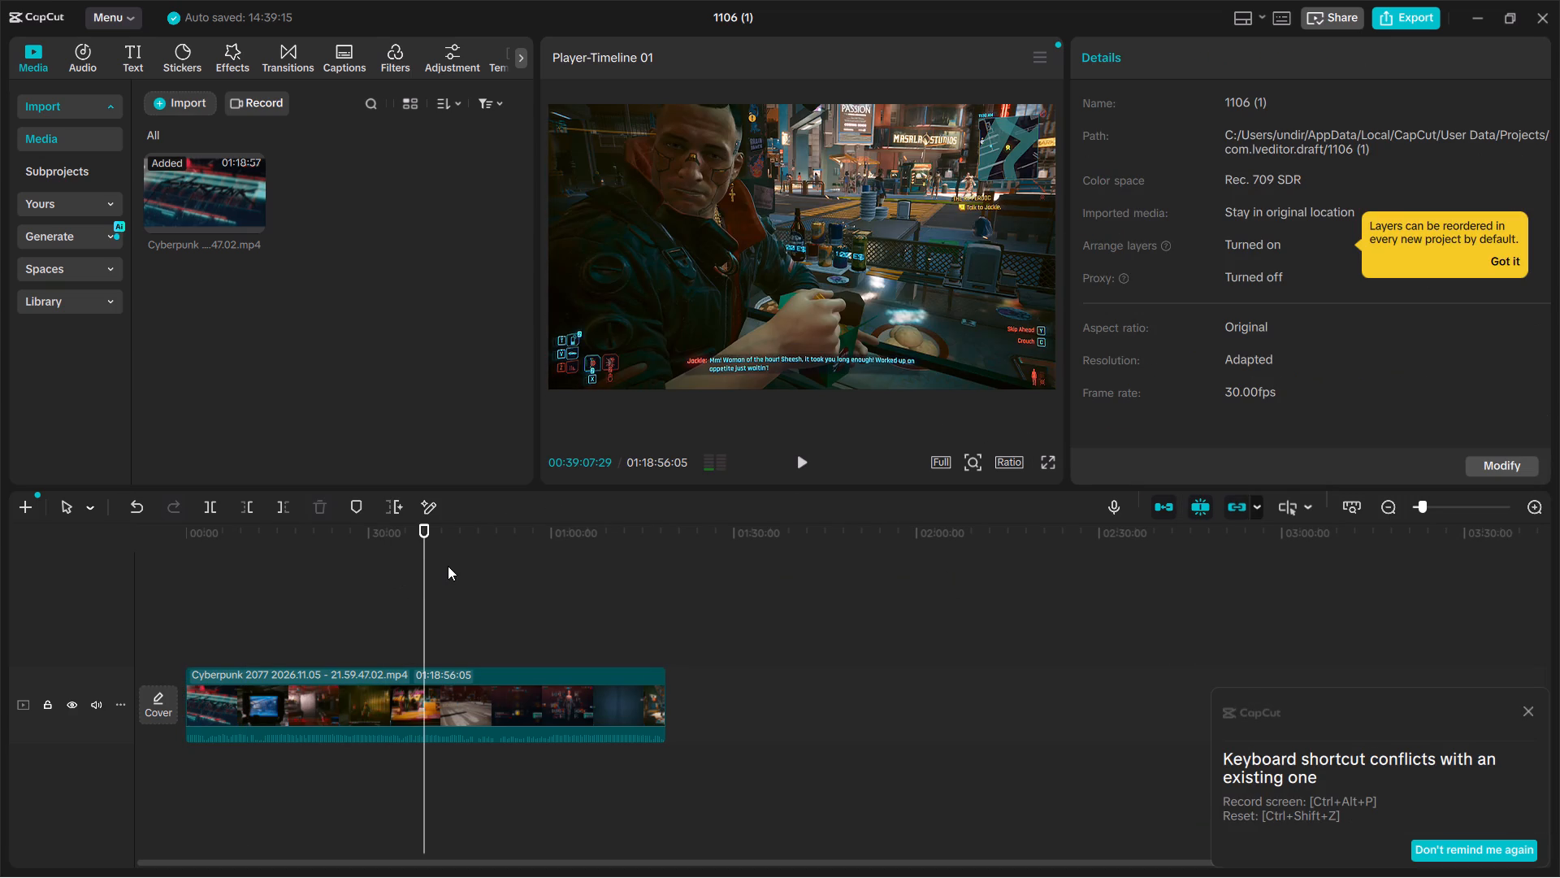
pyautogui.press('space')
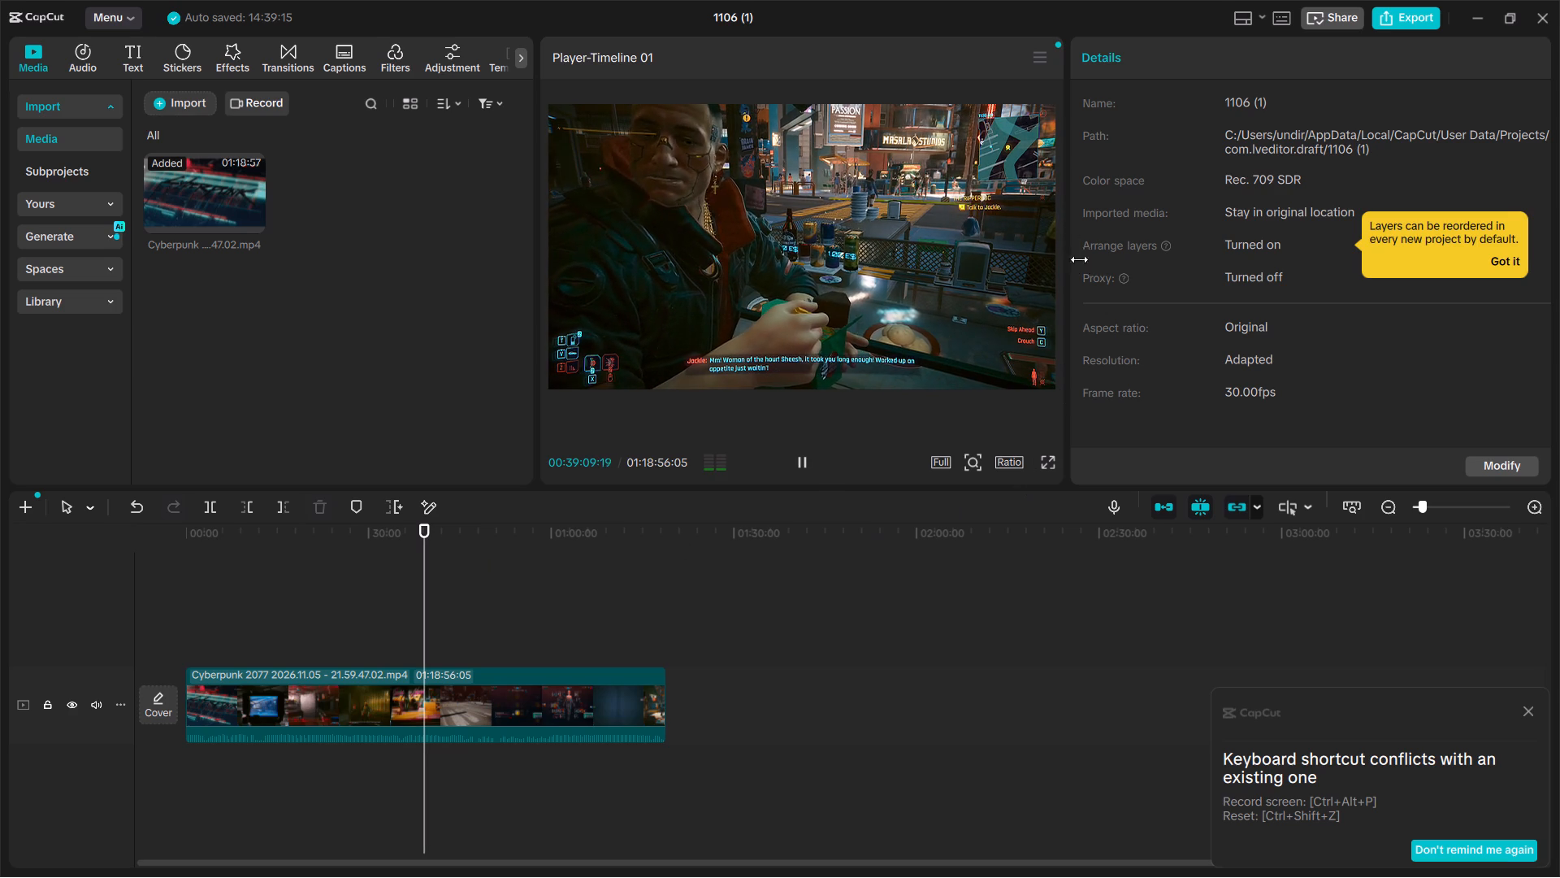
pyautogui.click(558, 694)
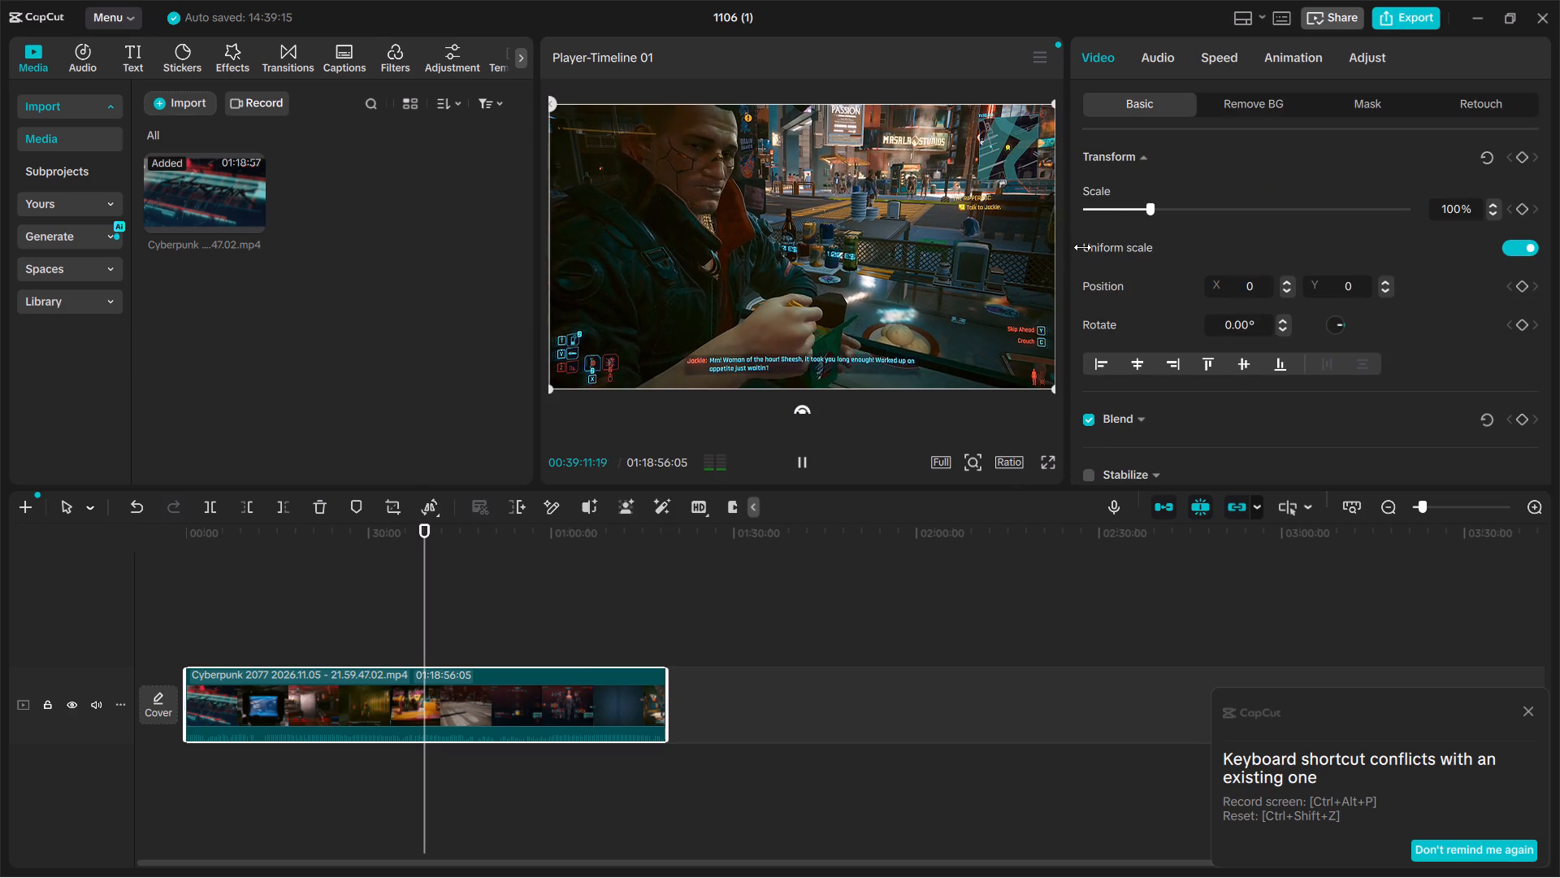
pyautogui.click(1158, 69)
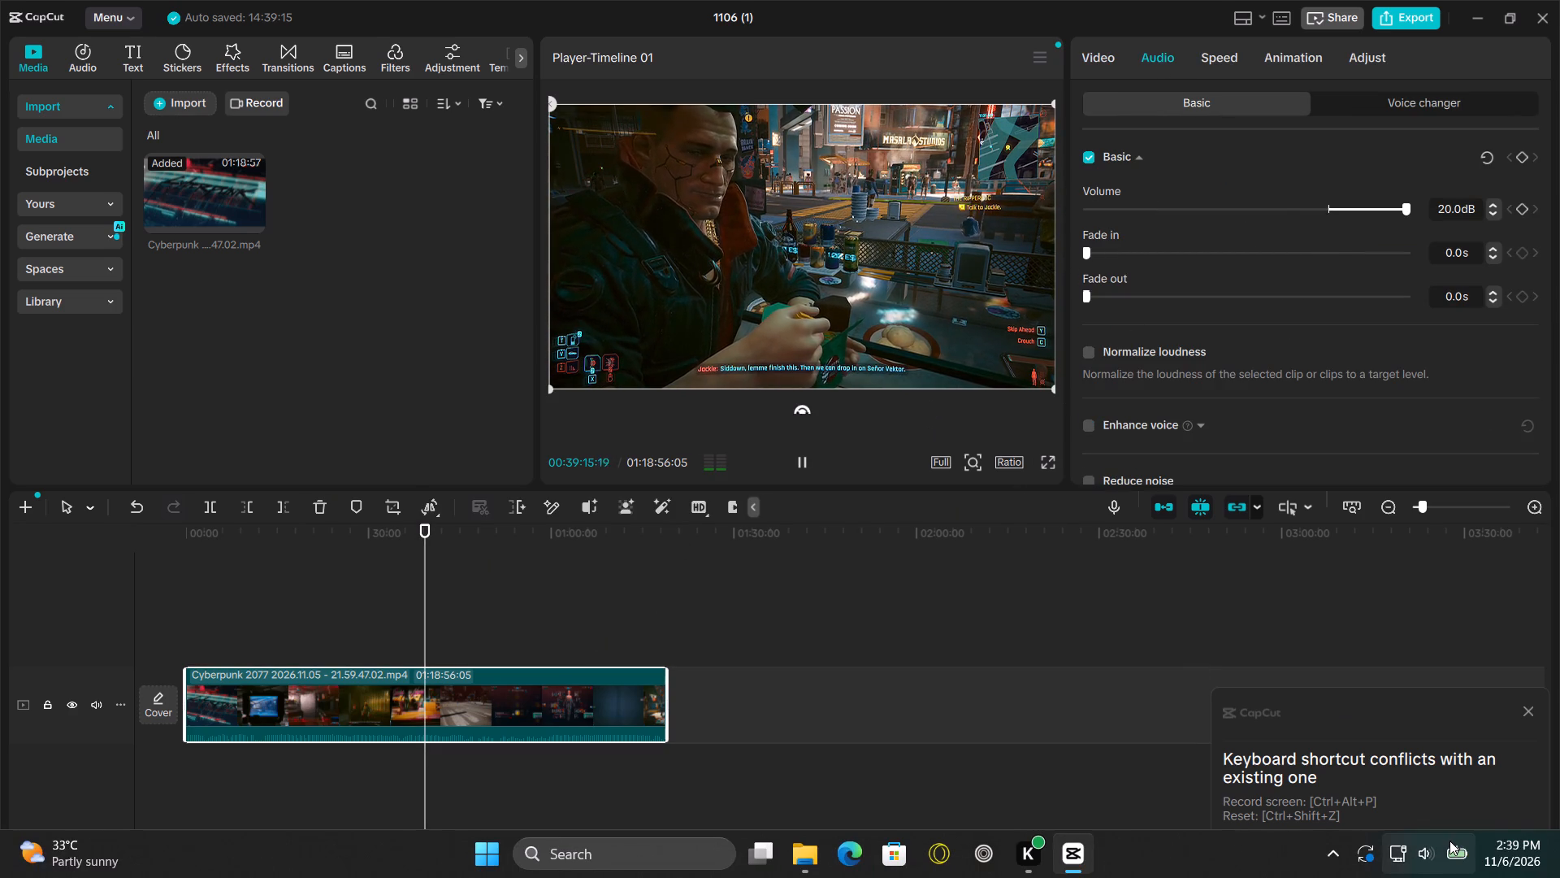
# Set the Windows system volume to slightly under half in the quick settings.
pyautogui.click(1448, 863)
pyautogui.click(1344, 738)
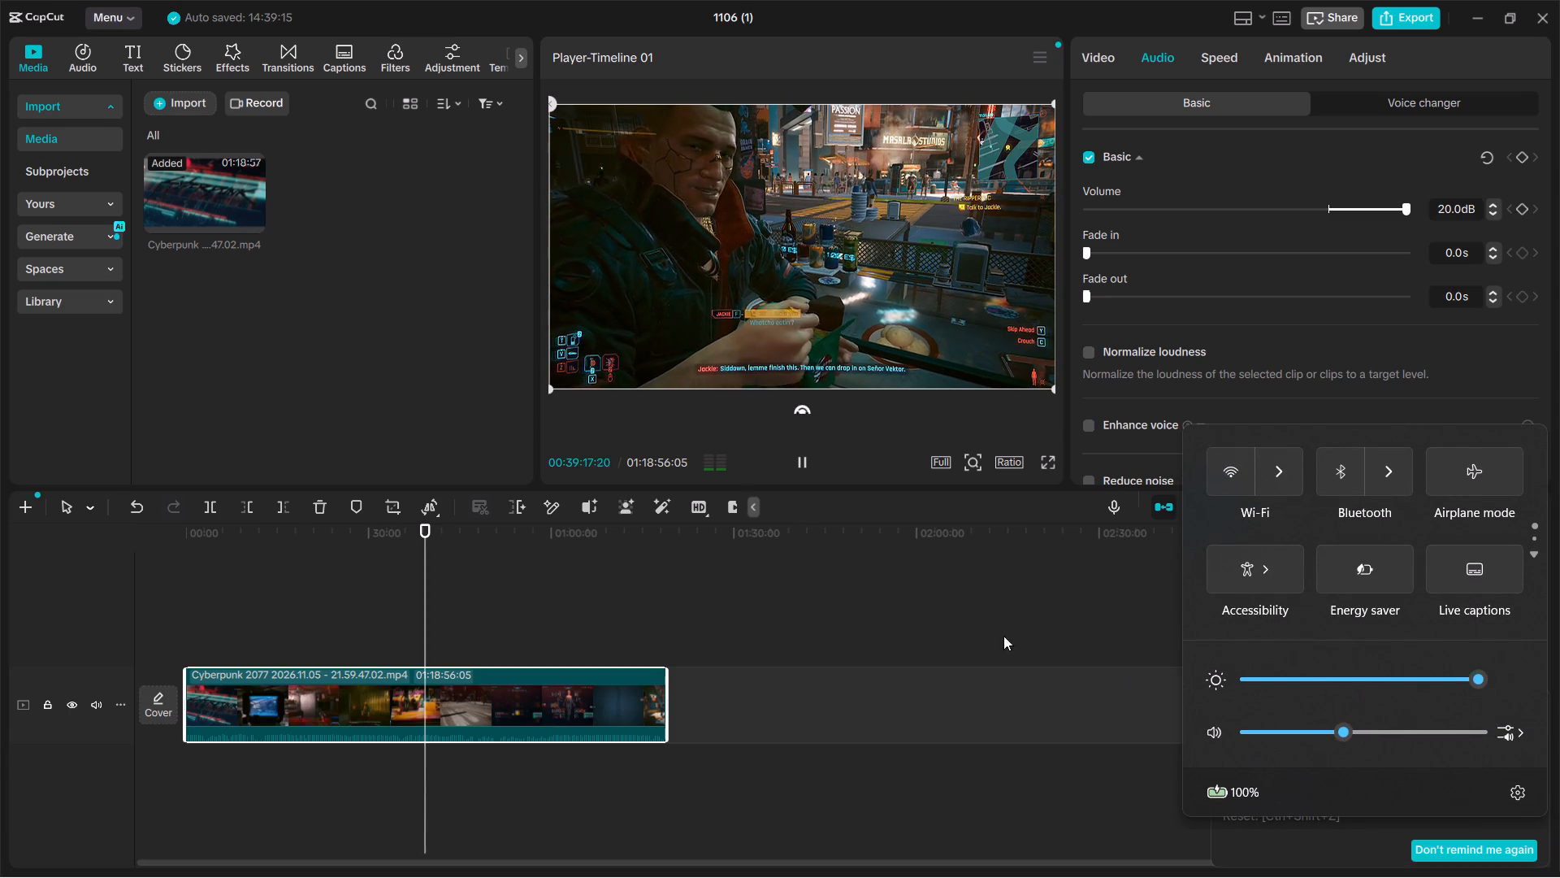
pyautogui.click(982, 629)
# Sample the recording at about 19, 27 and 35 minutes, and scrub to the food-stall conversation at about 39 minutes.
pyautogui.click(301, 602)
pyautogui.press('space')
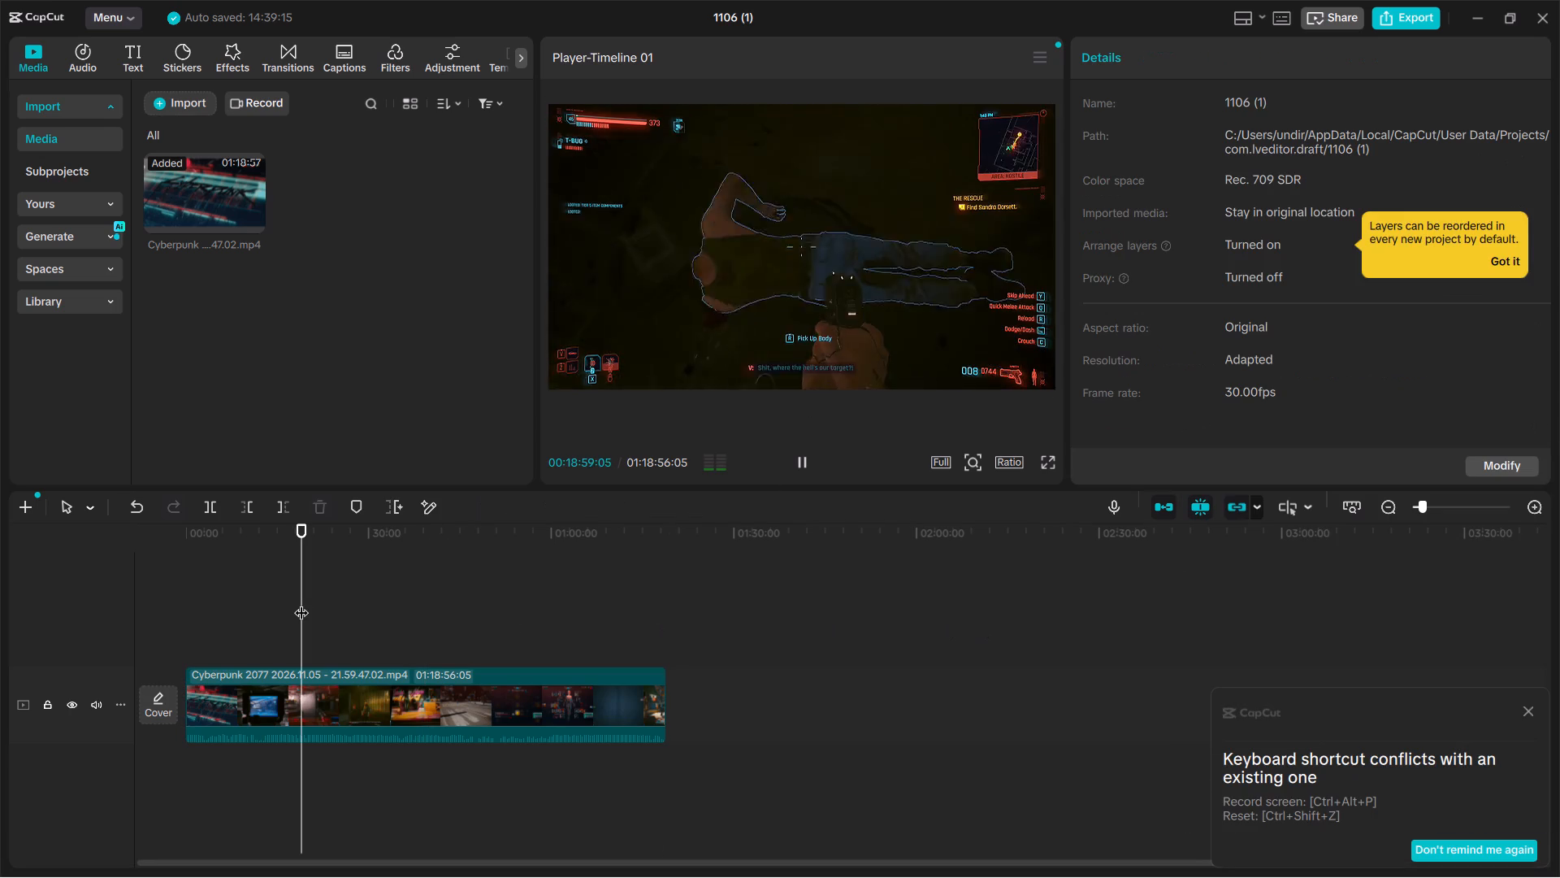
pyautogui.click(352, 592)
pyautogui.press('space')
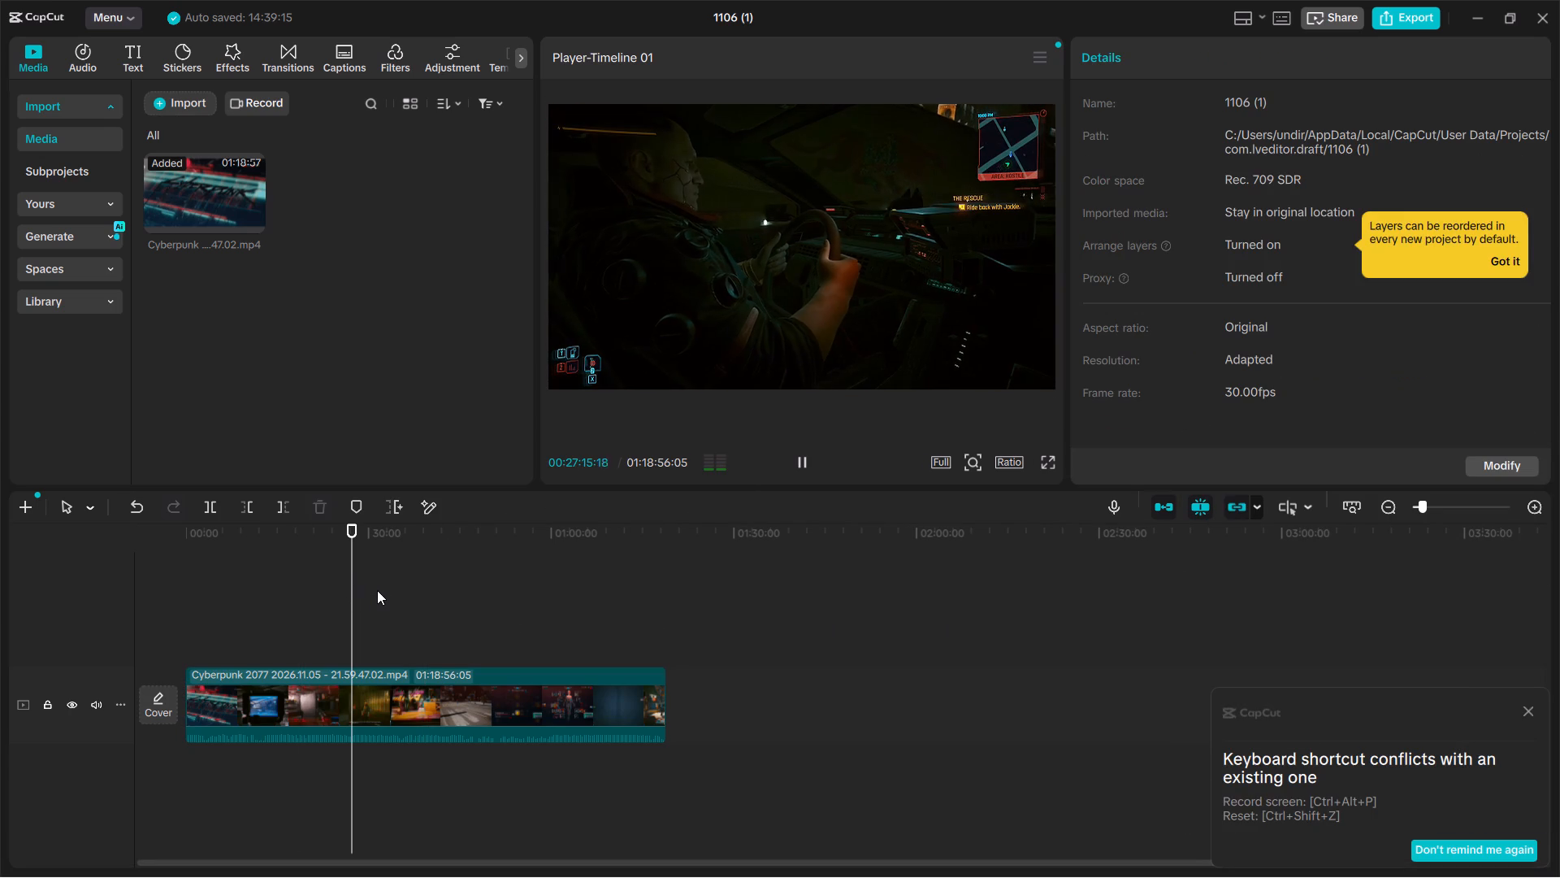
pyautogui.click(386, 590)
pyautogui.click(401, 590)
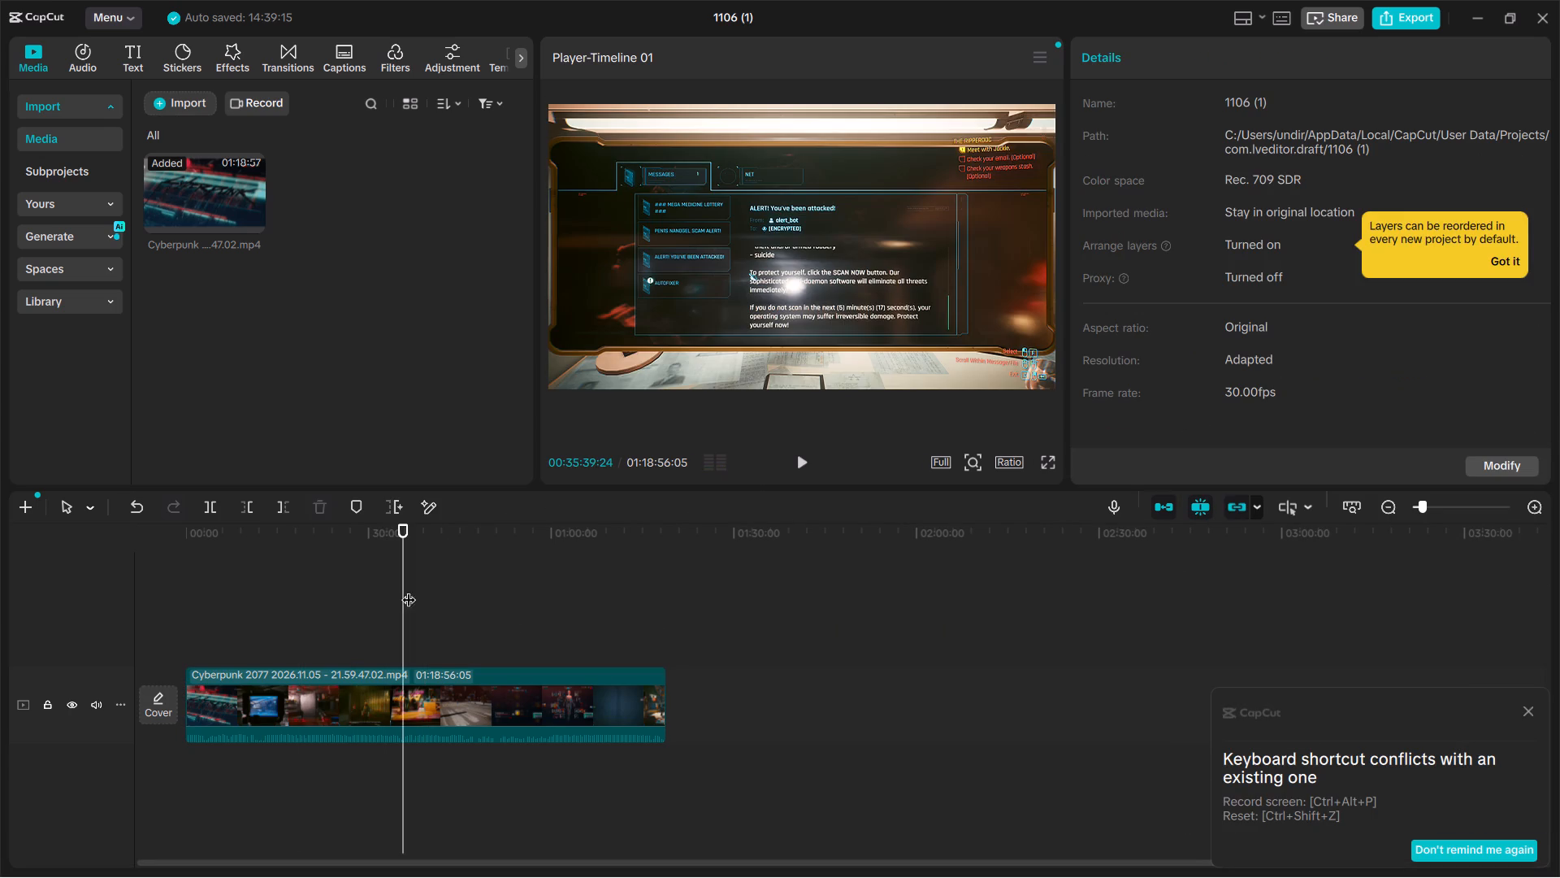
pyautogui.moveTo(415, 588); pyautogui.dragTo(431, 584)
pyautogui.moveTo(405, 591); pyautogui.dragTo(426, 591)
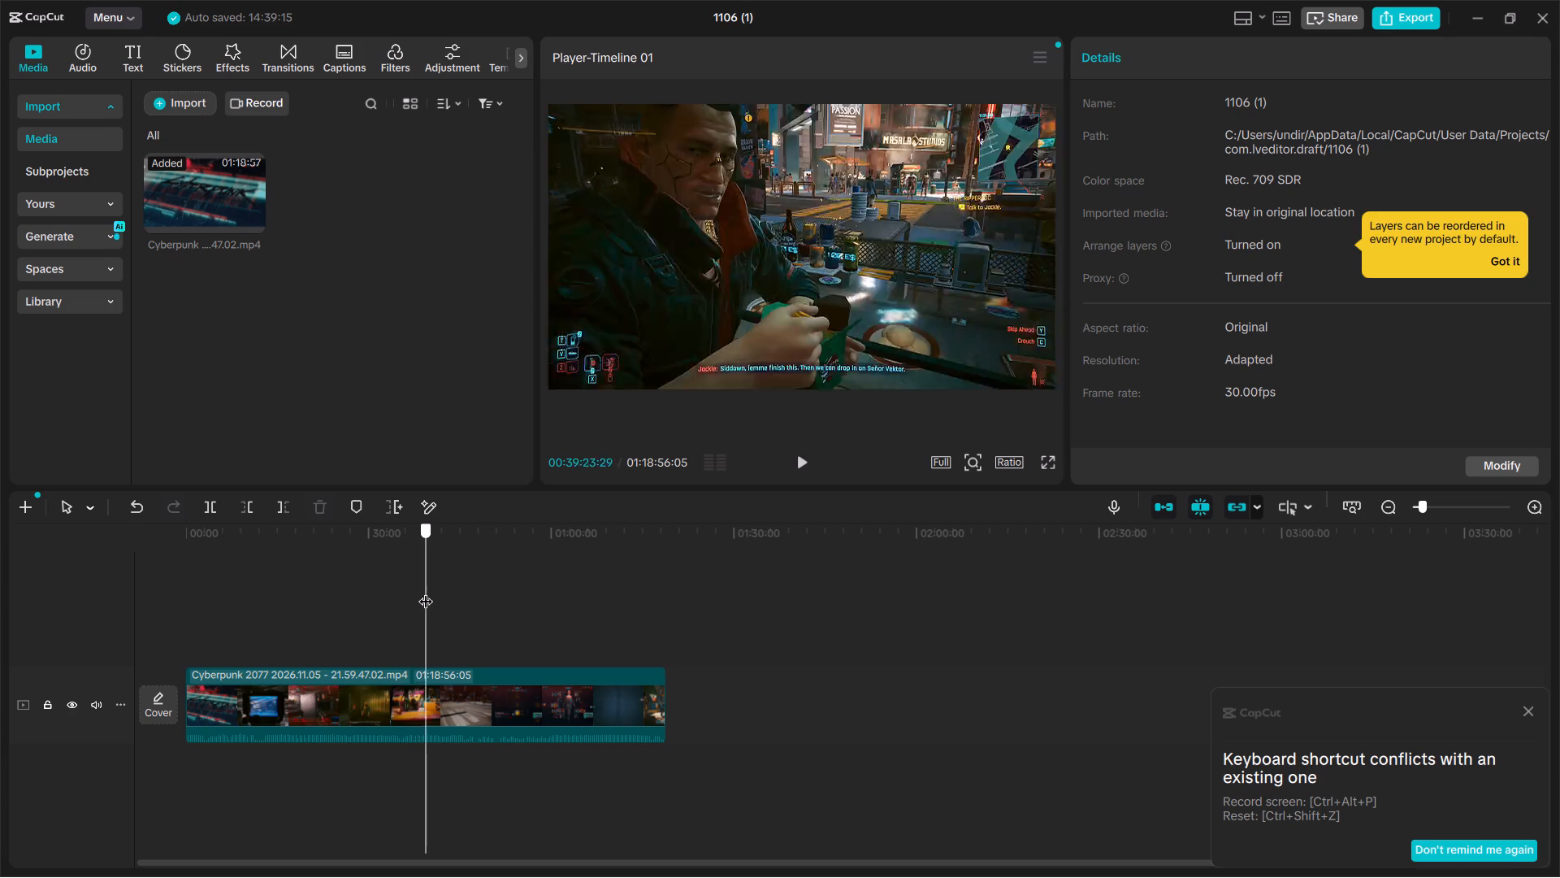
# Sample the recording at about 47 and 43 minutes, and examine the vehicle-call moment at about 41:40 frame by frame.
pyautogui.moveTo(426, 591); pyautogui.dragTo(474, 583)
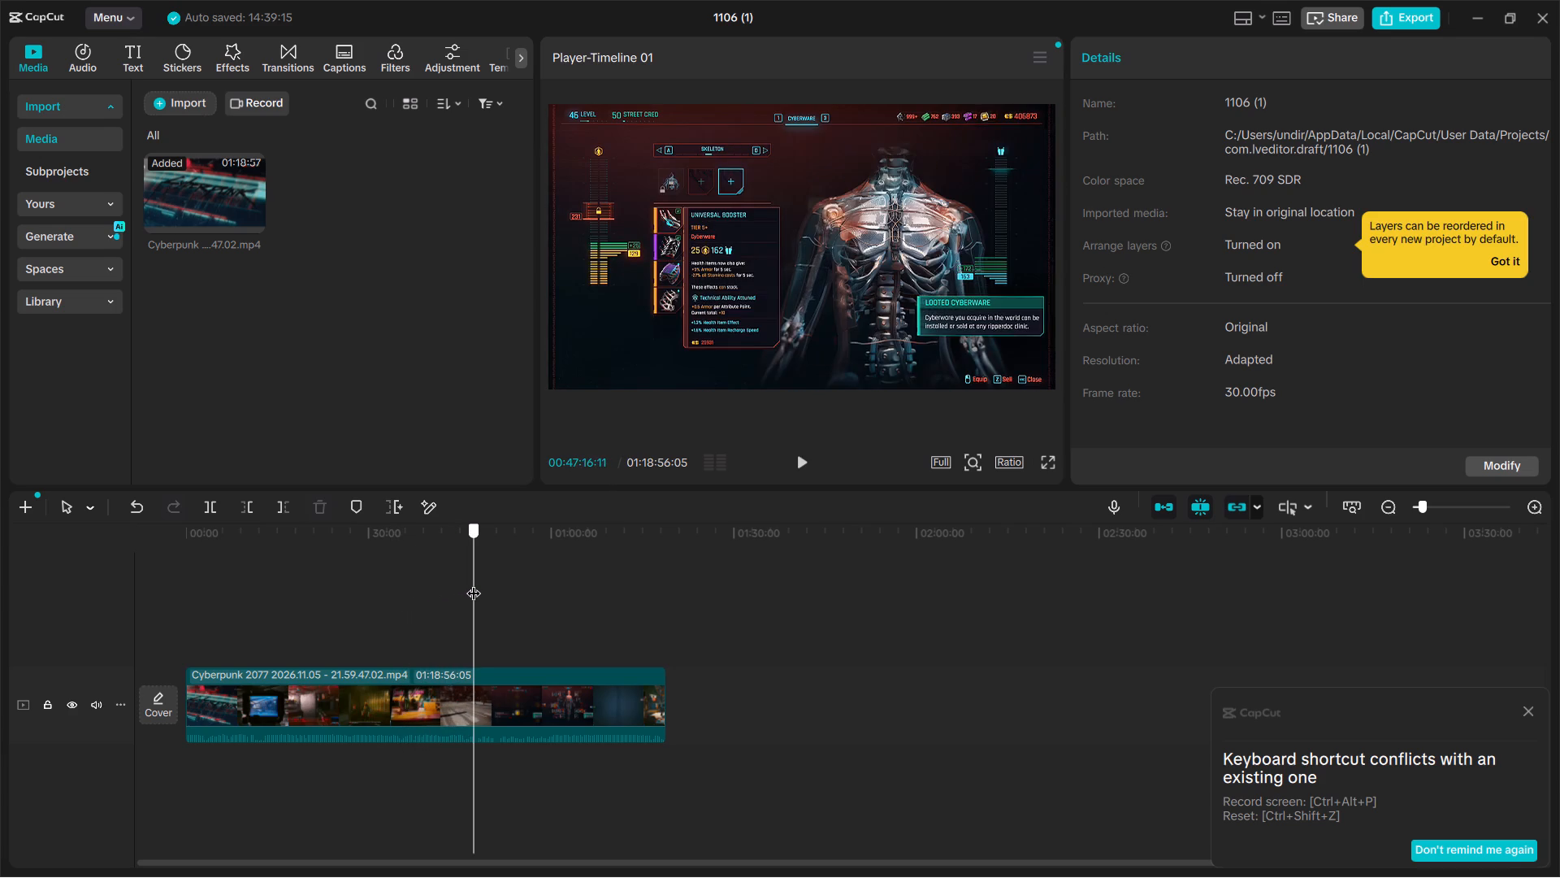
pyautogui.moveTo(474, 583); pyautogui.dragTo(449, 589)
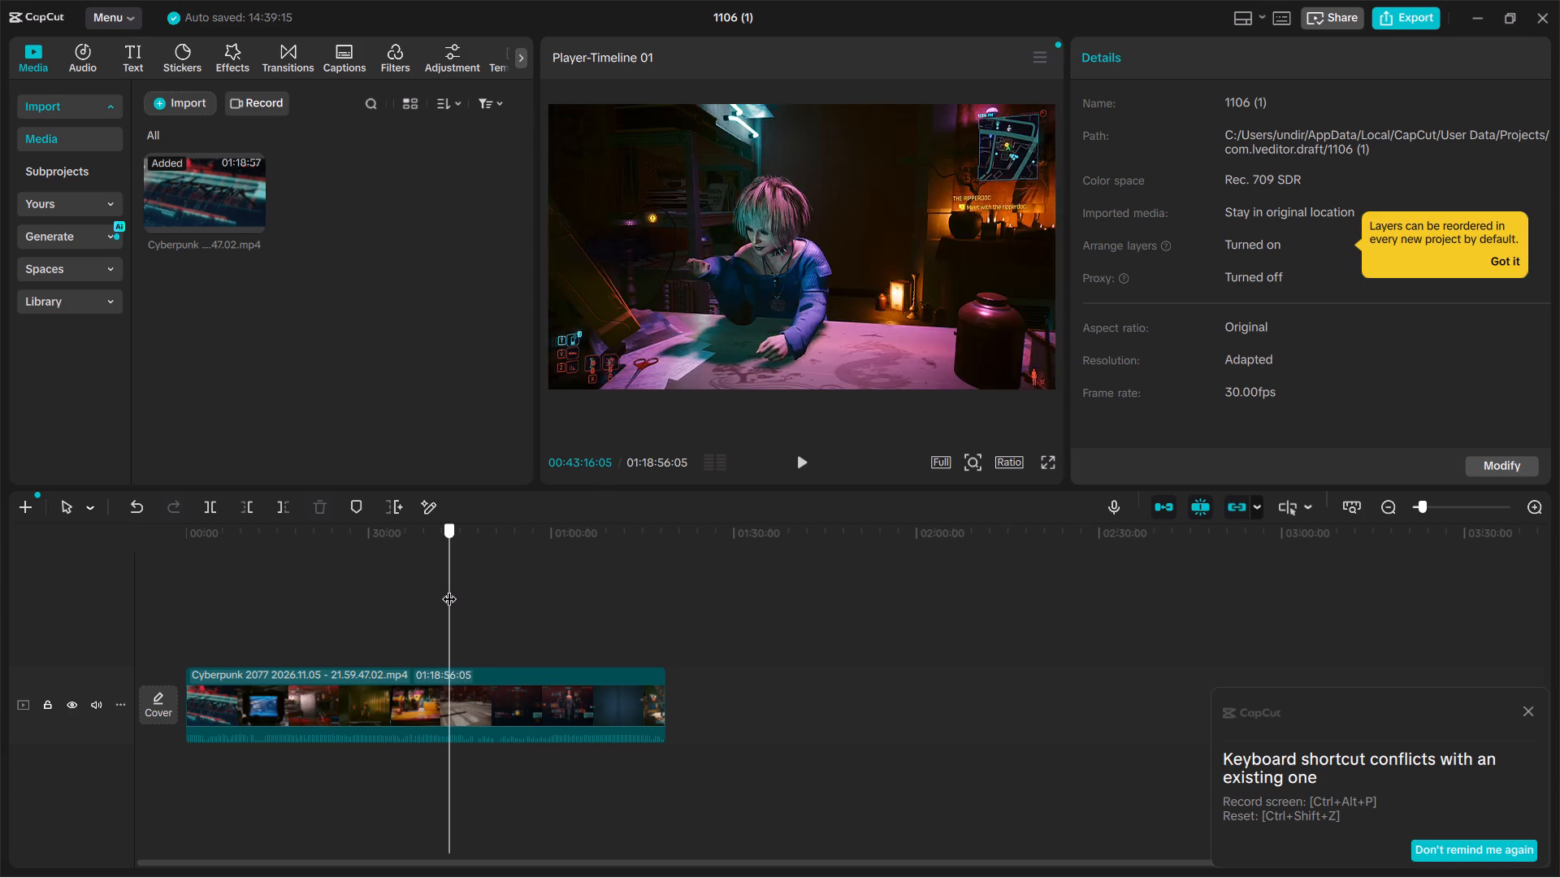
pyautogui.moveTo(449, 589); pyautogui.dragTo(440, 591)
pyautogui.press('space')
pyautogui.press('Right')
pyautogui.press('Right')
pyautogui.press('Right')
pyautogui.press('Right')
pyautogui.press('Right')
pyautogui.press('Right')
pyautogui.press('Right')
pyautogui.press('Right')
pyautogui.press('Right')
pyautogui.press('Right')
pyautogui.press('Right')
pyautogui.press('Right')
pyautogui.press('Right')
pyautogui.press('Right')
pyautogui.press('Right')
pyautogui.press('Right')
pyautogui.press('Right')
pyautogui.press('Right')
pyautogui.press('Right')
pyautogui.press('Right')
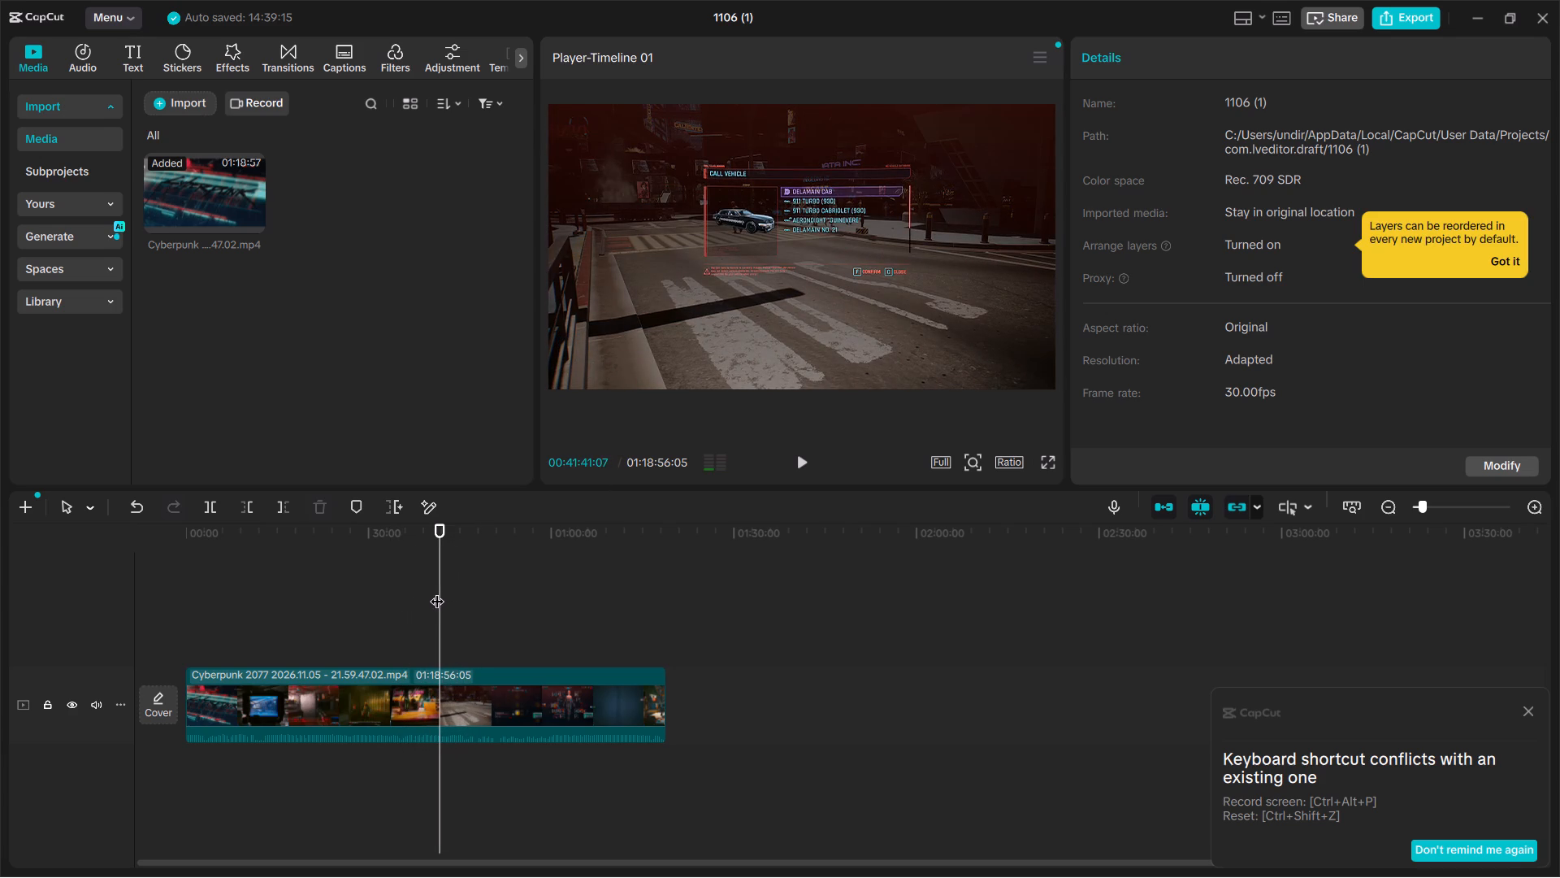
pyautogui.press('Right')
pyautogui.press('Right')
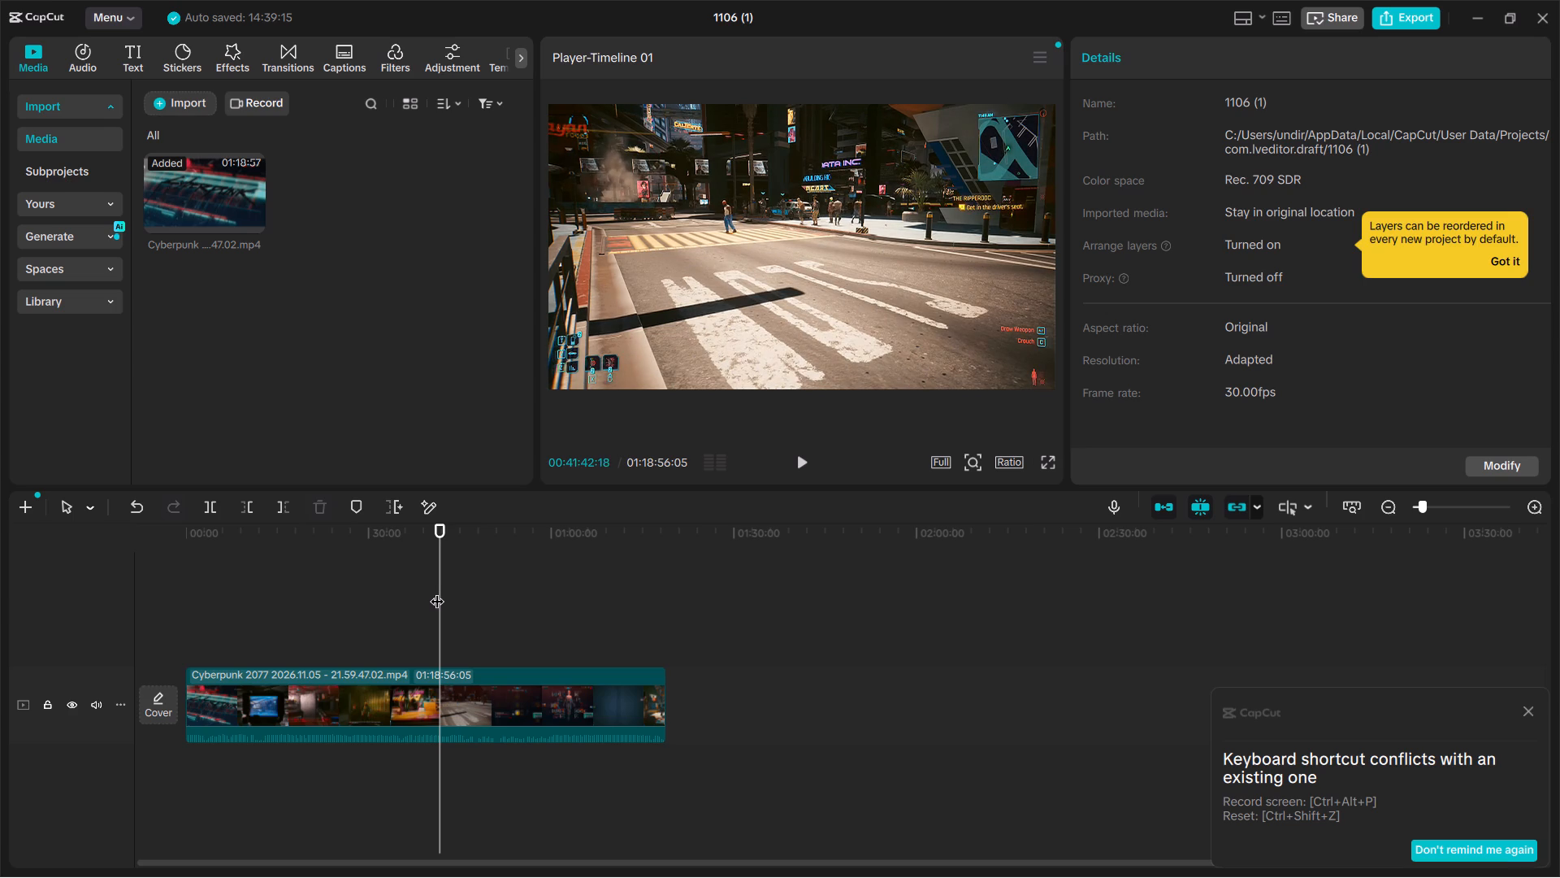
pyautogui.press('Right')
pyautogui.press('Right')
pyautogui.press('space')
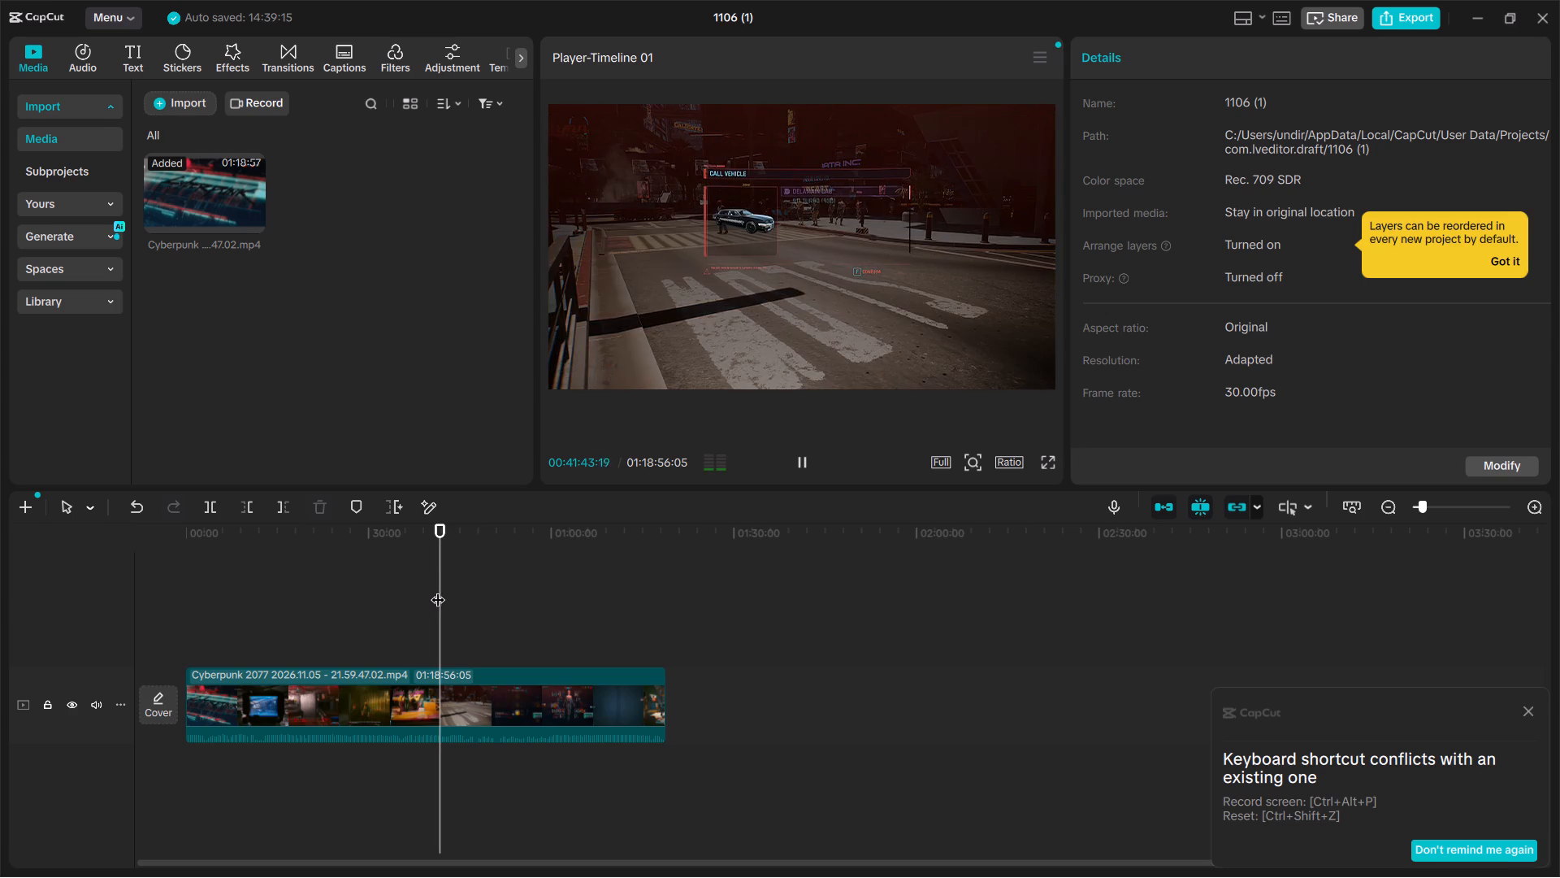
# Check the footage between about 42:36 and 44:04, looking for the lead-in to the ripperdoc clinic conversation.
pyautogui.click(447, 586)
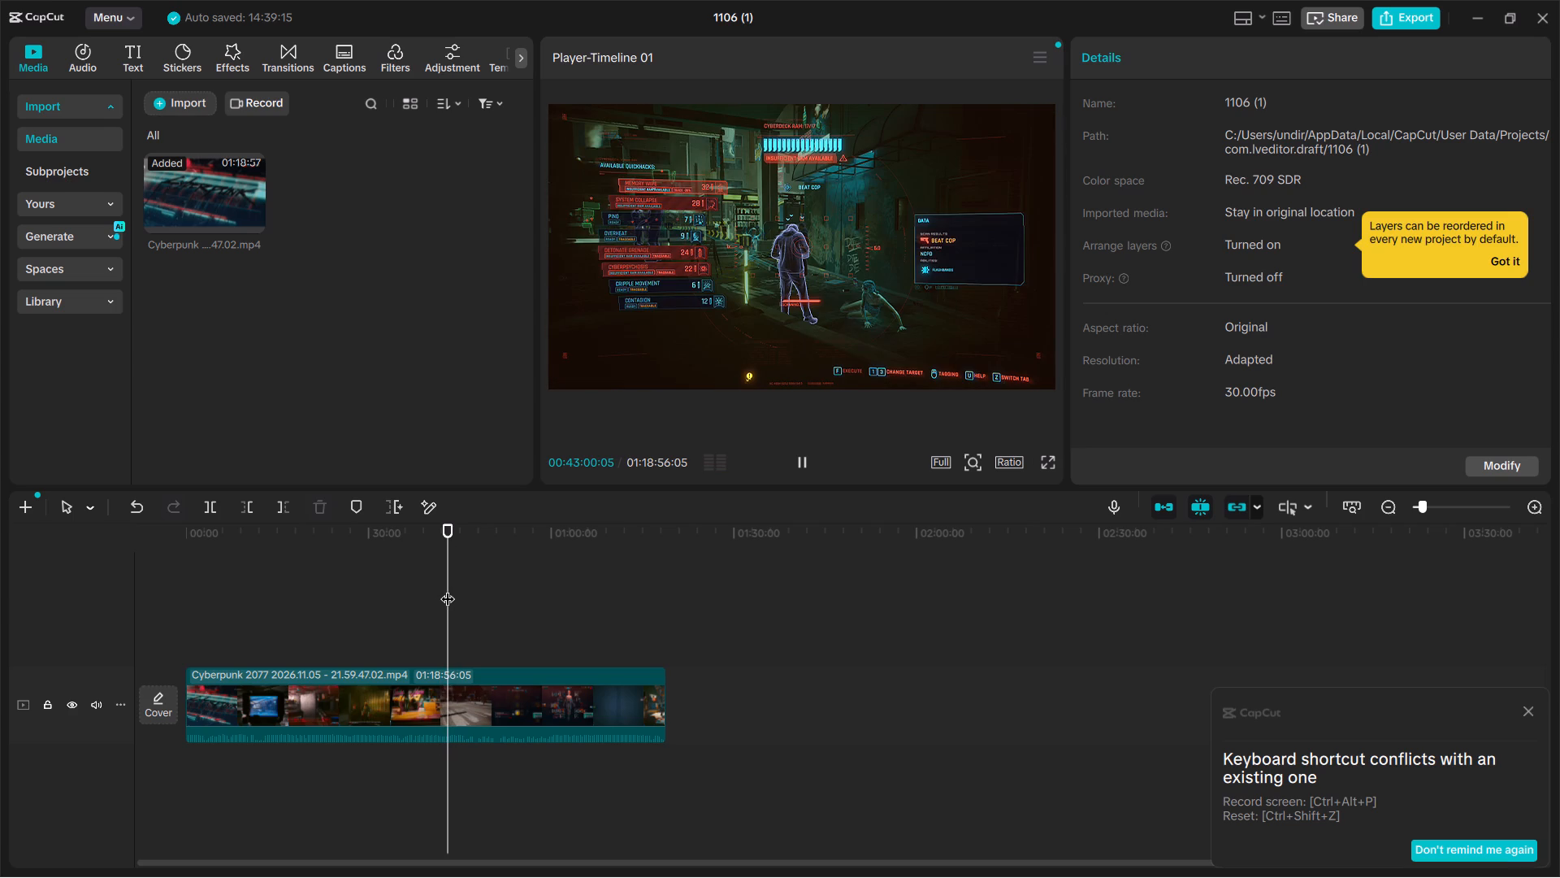
pyautogui.press('space')
pyautogui.press('space')
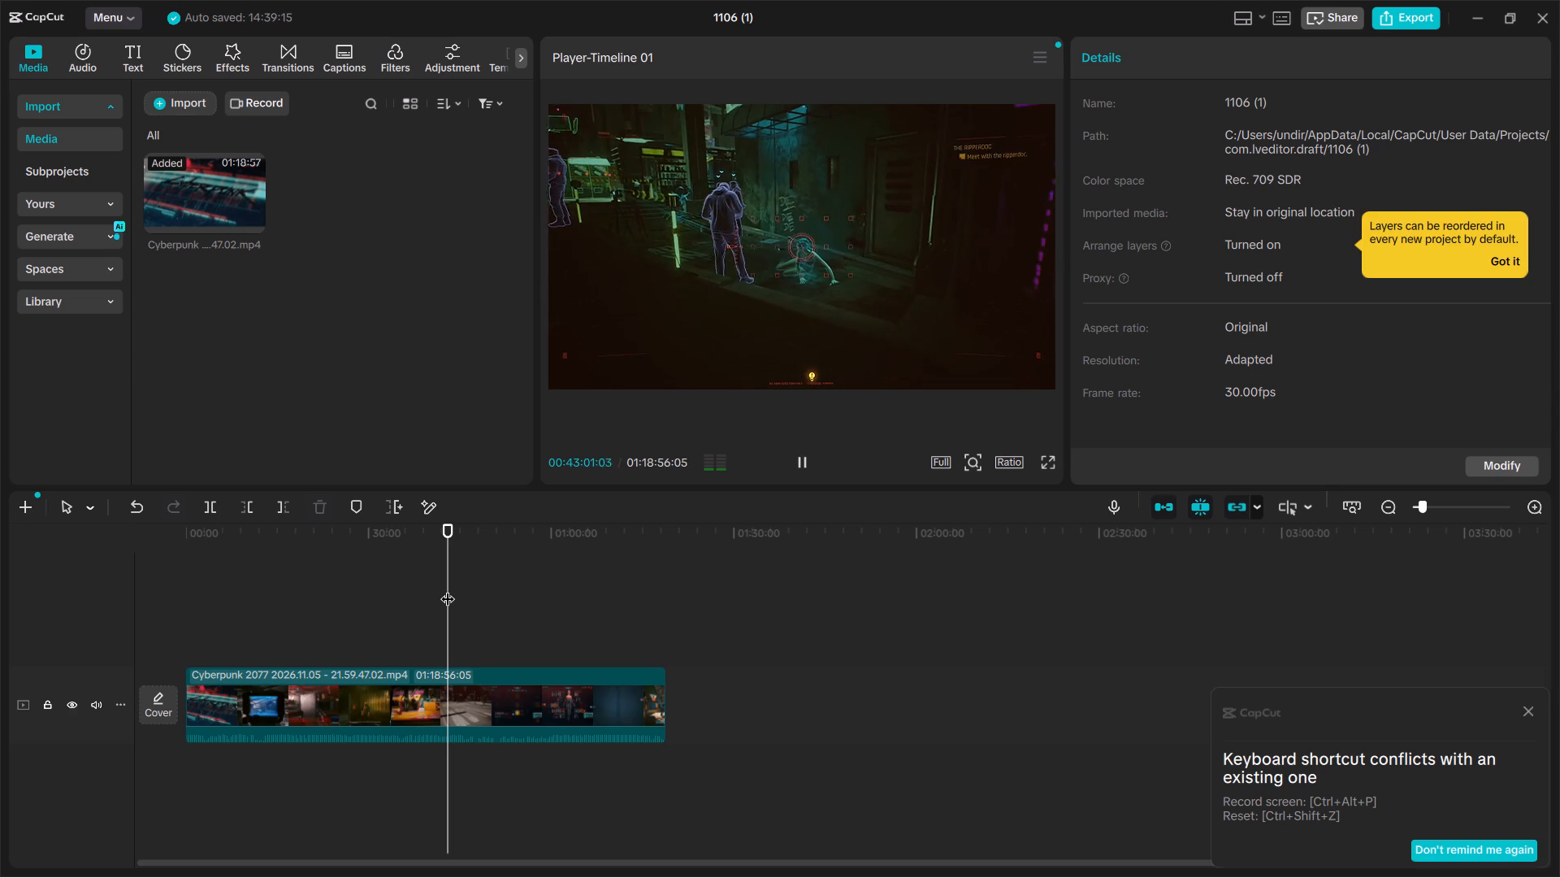
pyautogui.click(448, 589)
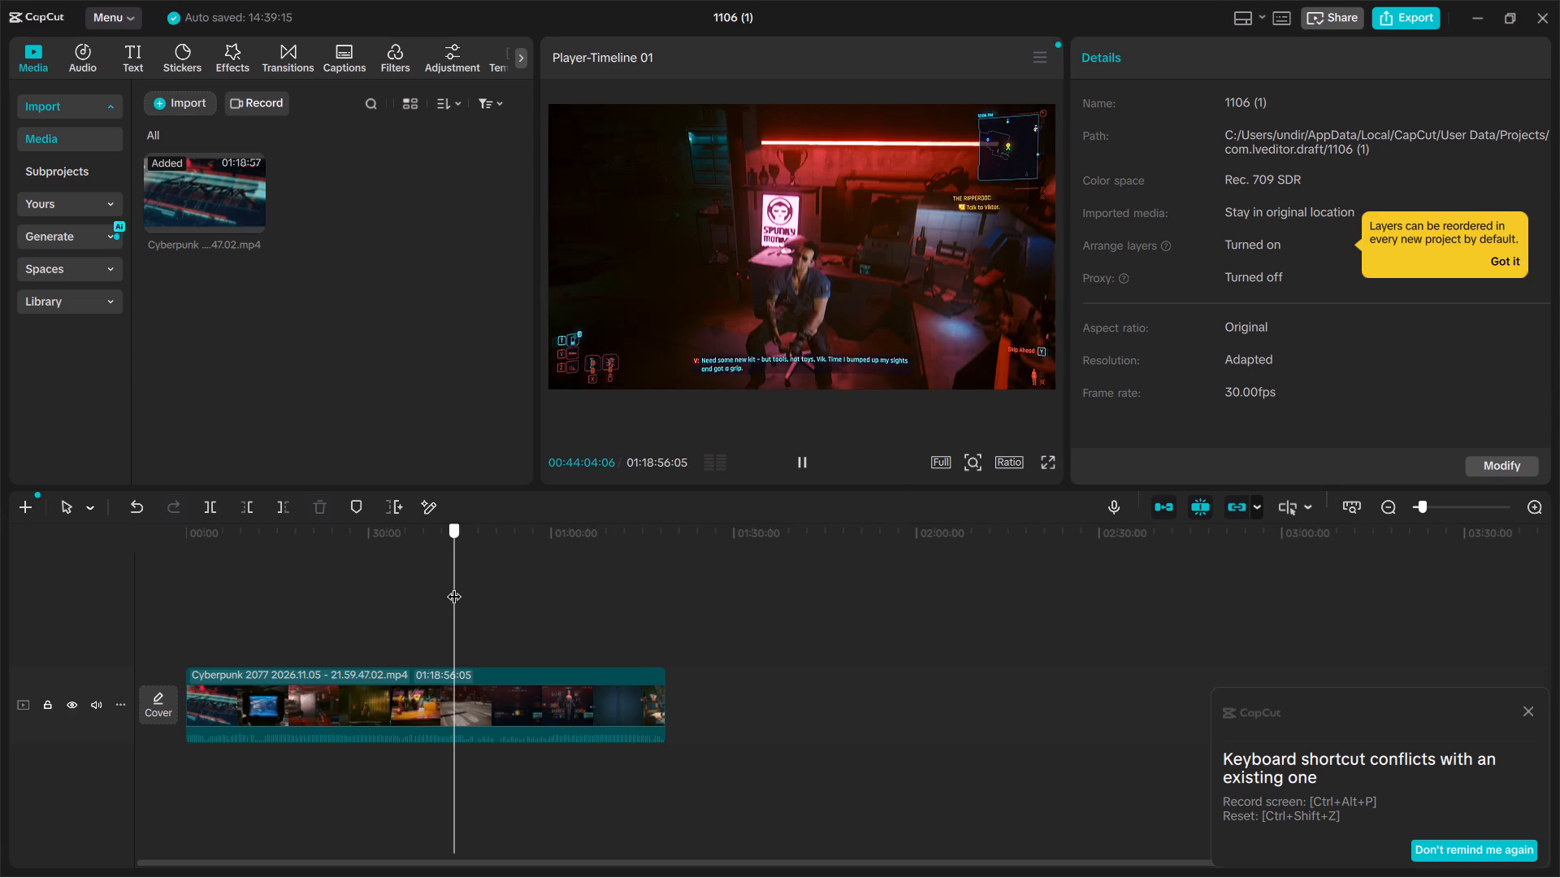
pyautogui.press('space')
pyautogui.press('space')
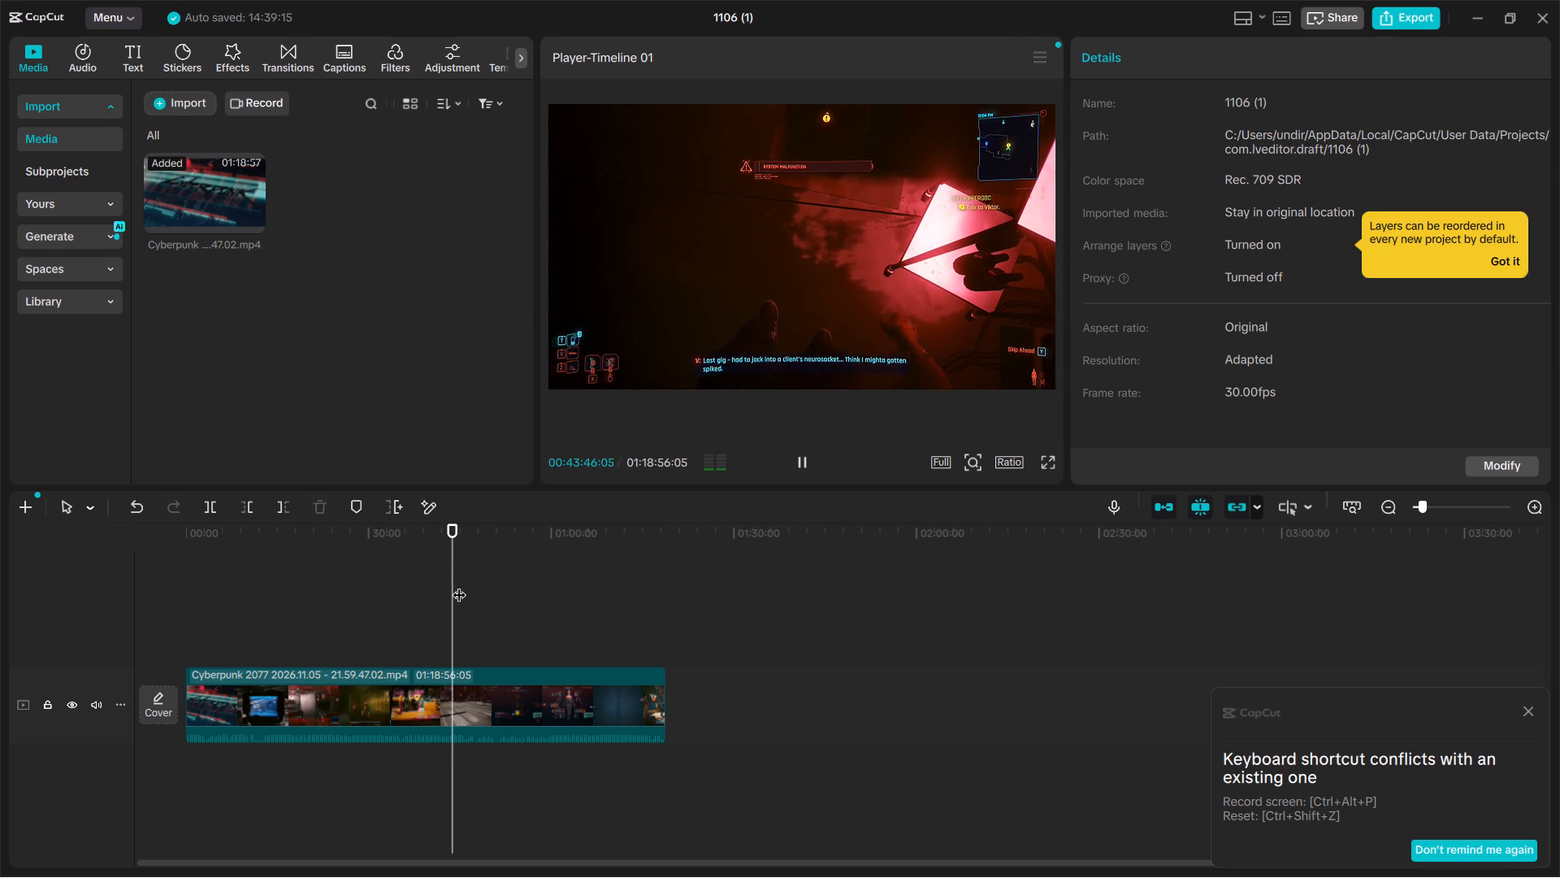
pyautogui.click(449, 589)
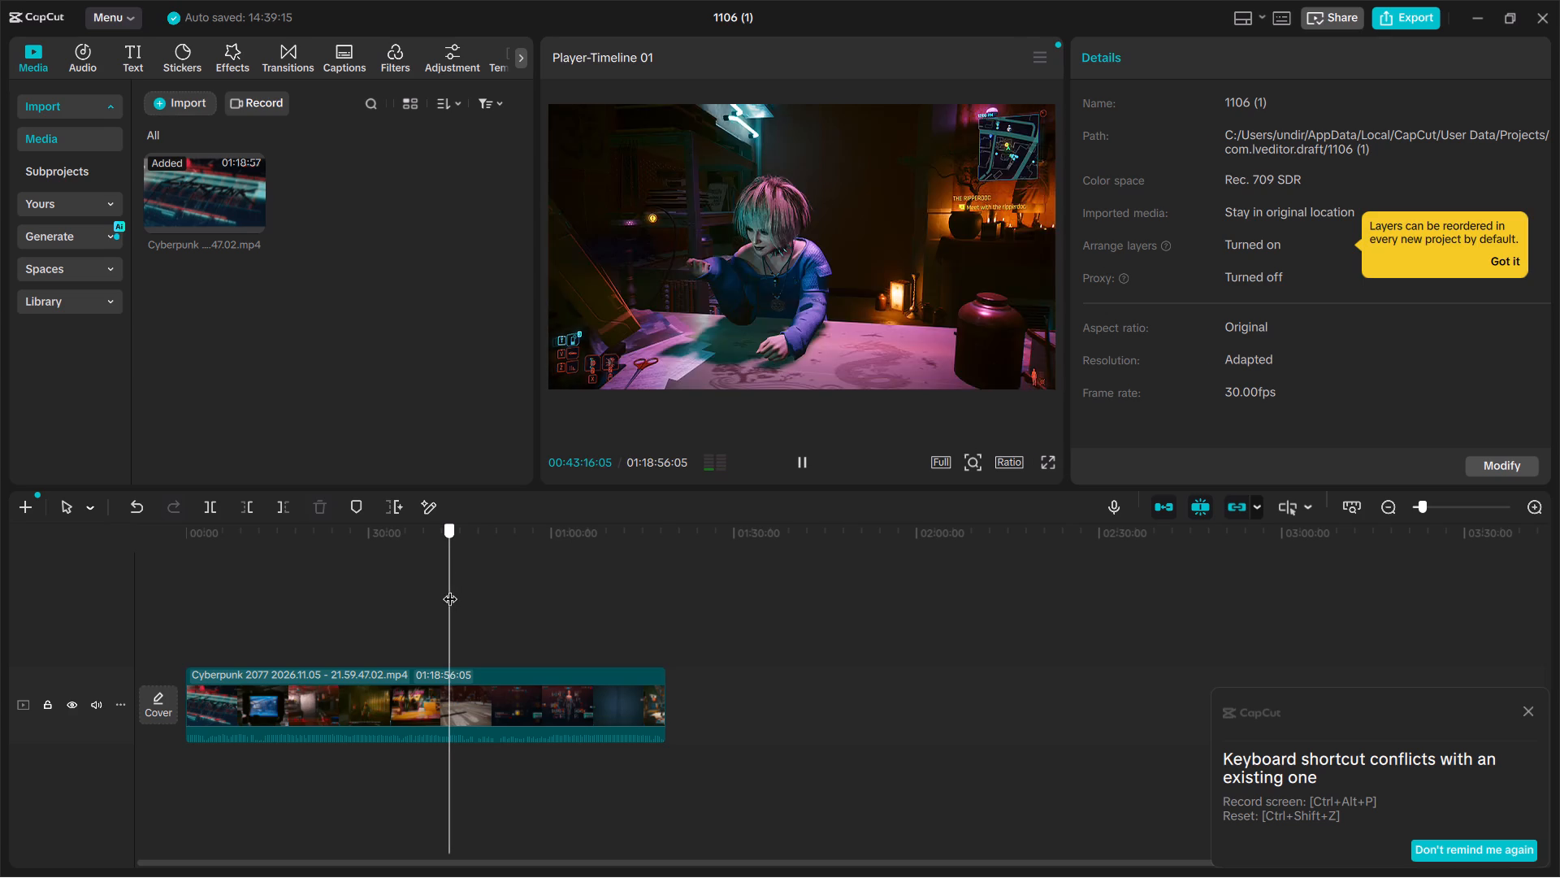
pyautogui.press('space')
pyautogui.press('space')
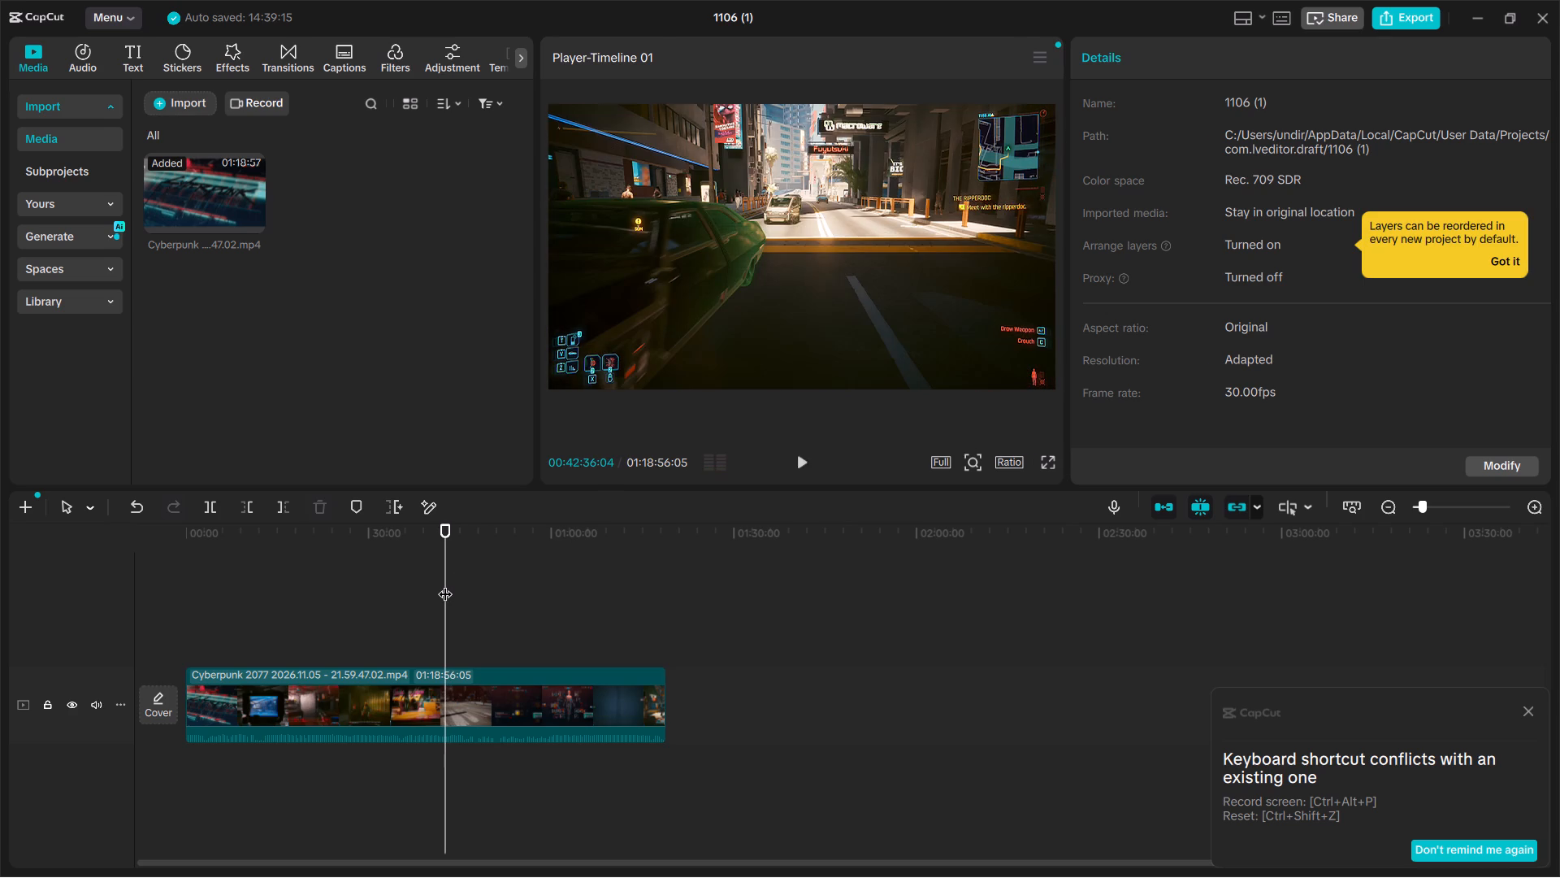
# Review the street walk towards the ripperdoc from about 42:36, advancing by frames and playing on from about 42:43.
pyautogui.press('Right')
pyautogui.press('Right')
pyautogui.press('Right')
pyautogui.press('Right')
pyautogui.press('Right')
pyautogui.press('Right')
pyautogui.press('Right')
pyautogui.press('Right')
pyautogui.press('Right')
pyautogui.press('Right')
pyautogui.press('Right')
pyautogui.press('Right')
pyautogui.press('Right')
pyautogui.press('Right')
pyautogui.press('Right')
pyautogui.press('Right')
pyautogui.press('Right')
pyautogui.press('Right')
pyautogui.press('Right')
pyautogui.press('Right')
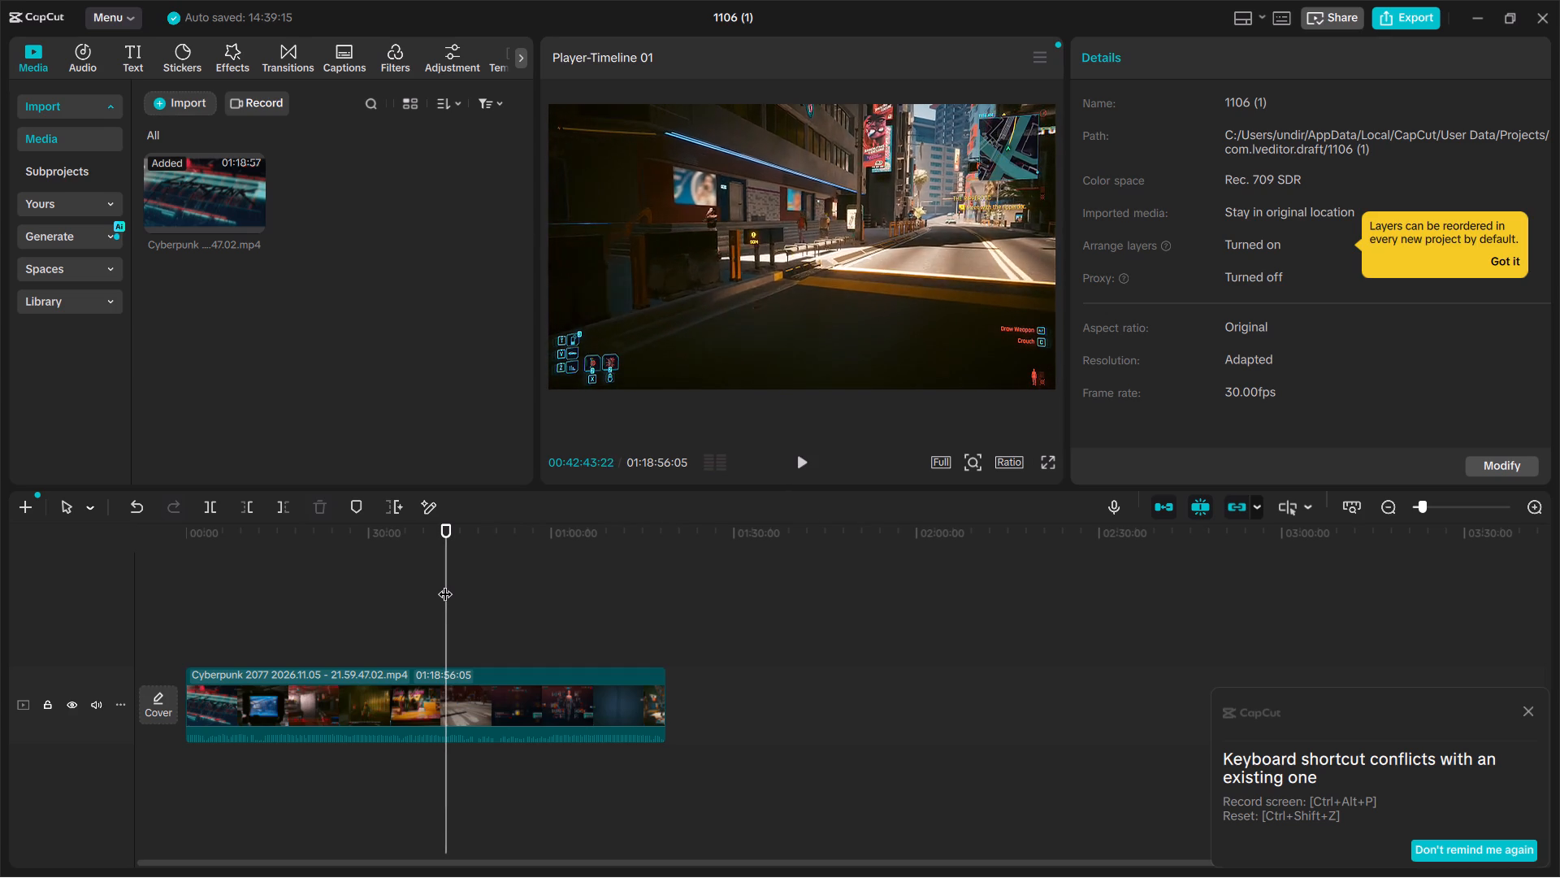
pyautogui.press('space')
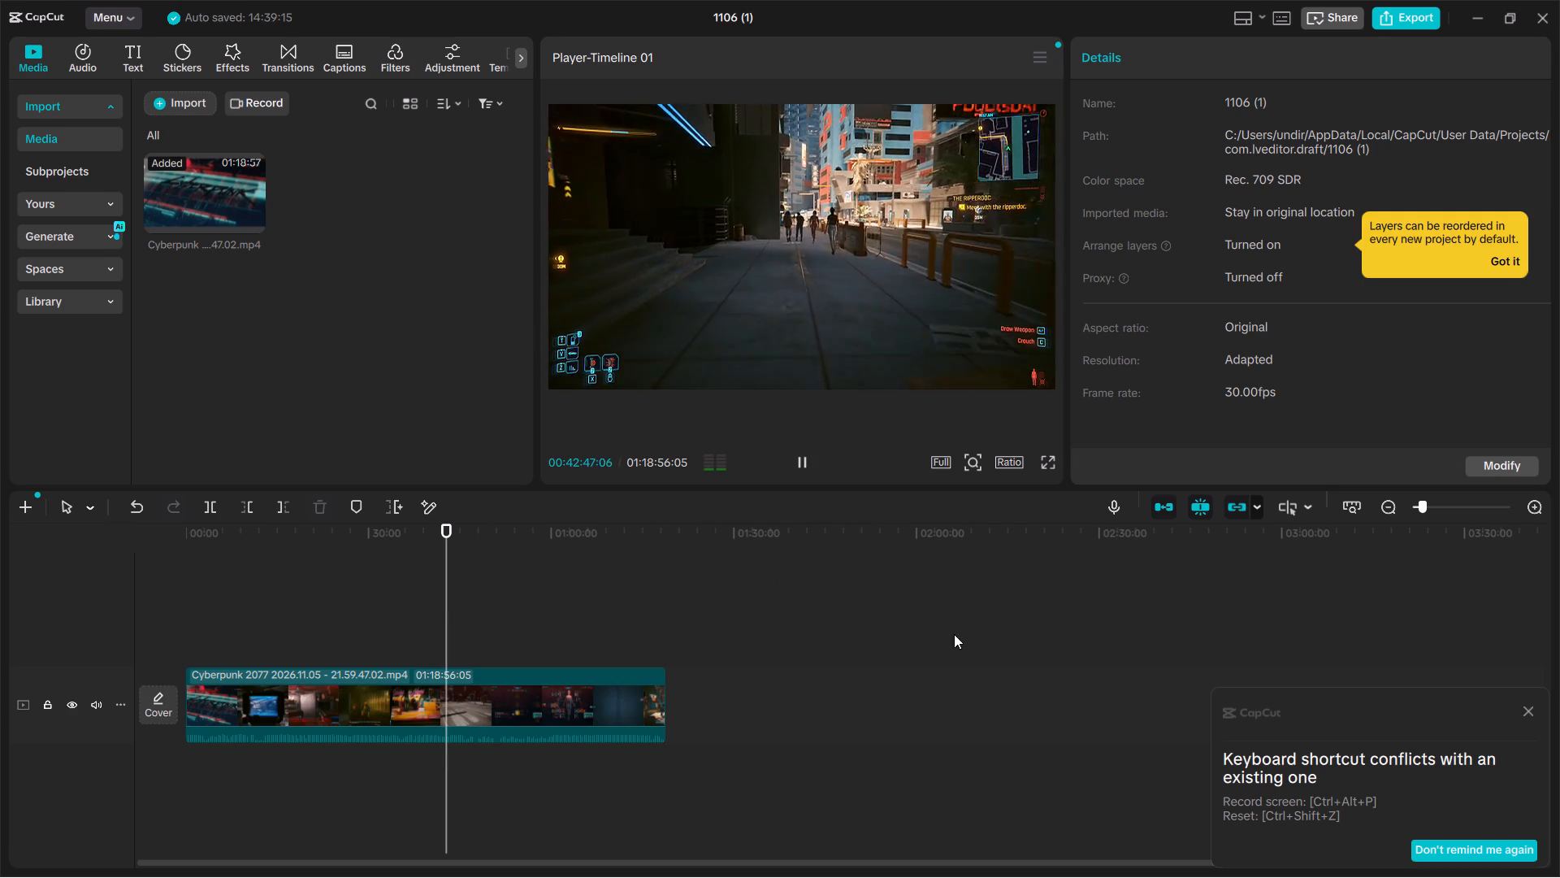
pyautogui.scroll(3, 464, 691)
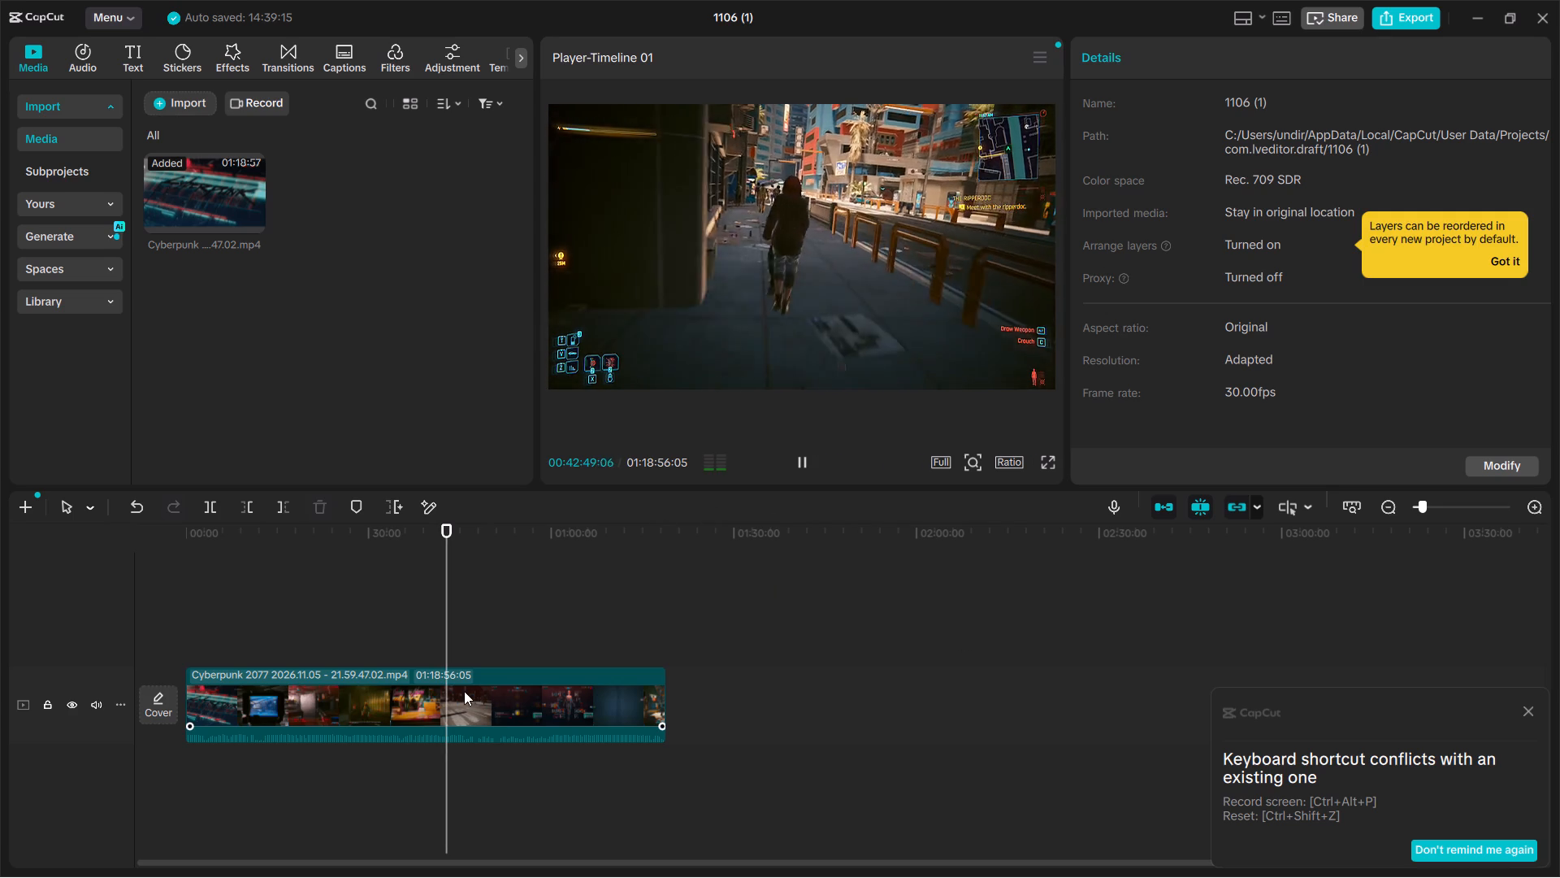
pyautogui.keyDown('ctrl'); pyautogui.scroll(6, 464, 691); pyautogui.keyUp('ctrl')
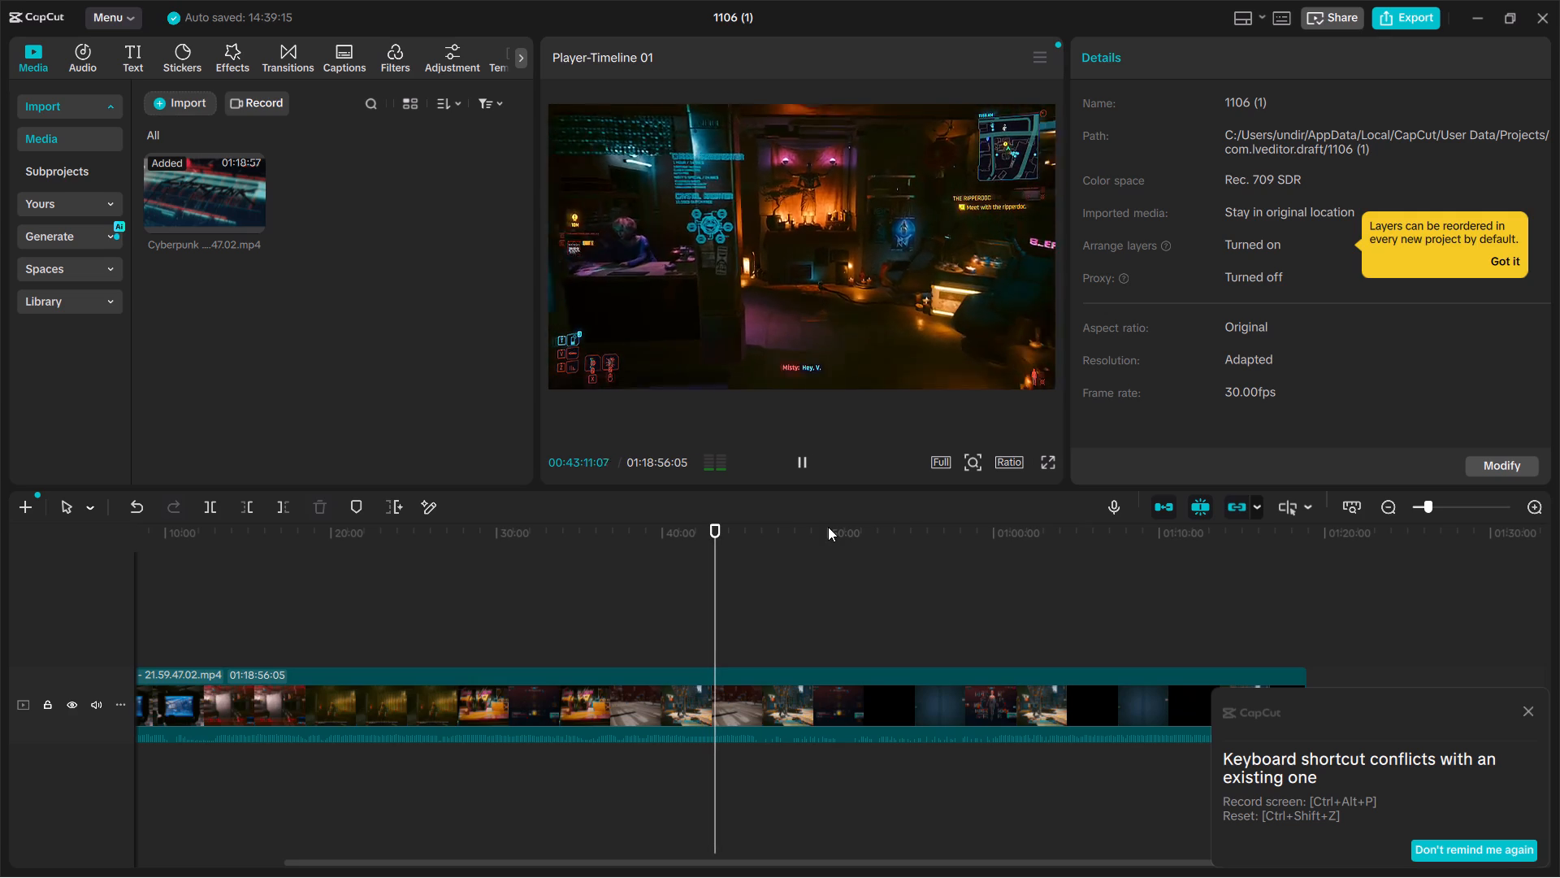
# Close the keyboard shortcut conflict notice.
pyautogui.click(1525, 715)
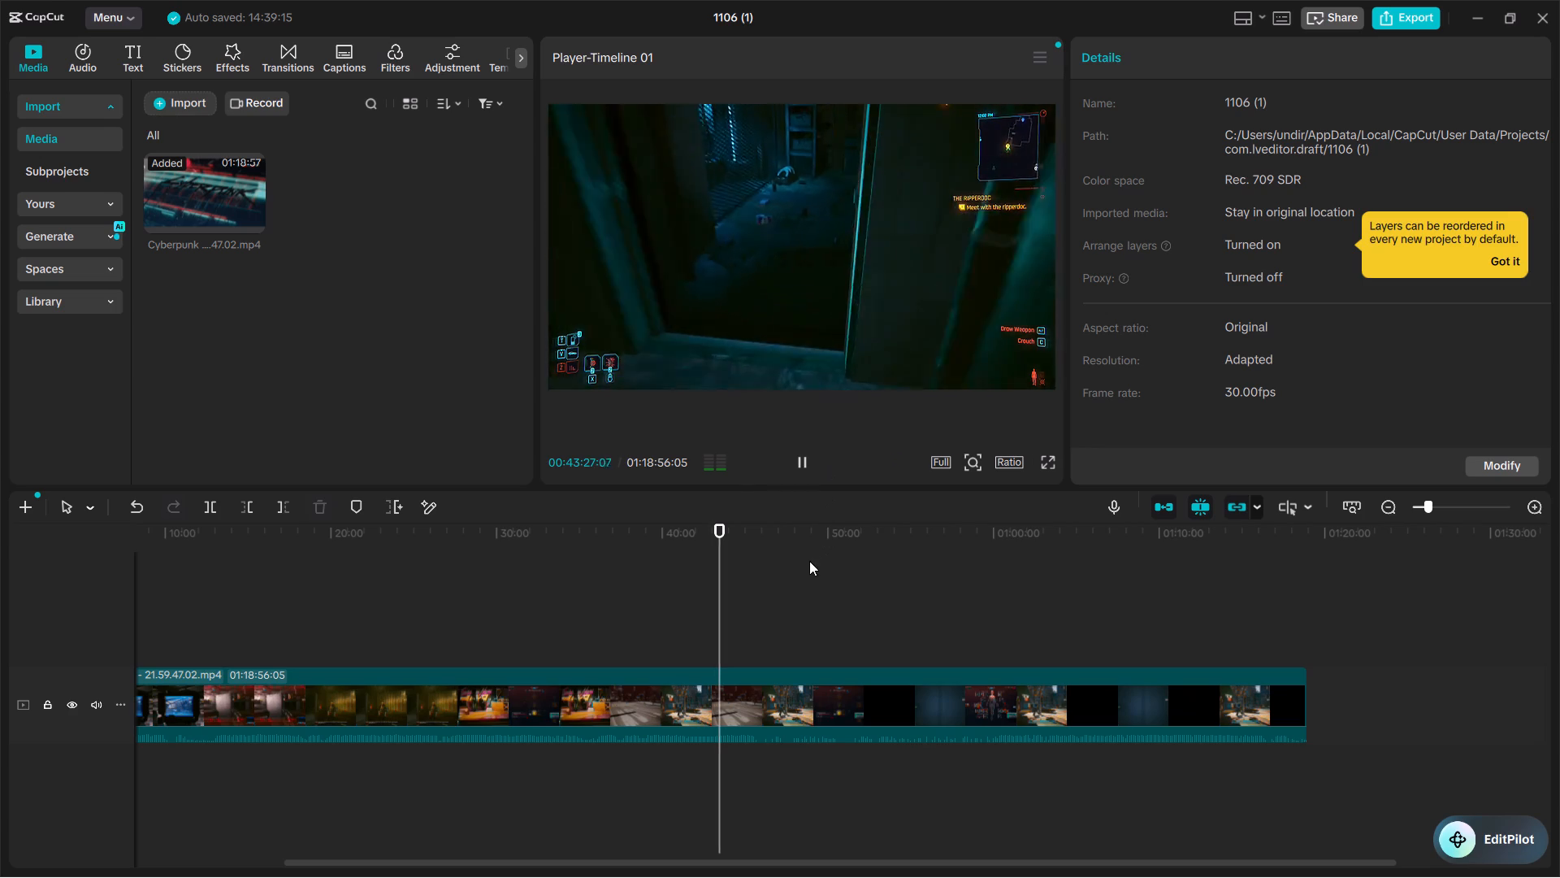
# Widen the preview player by narrowing the project details area and slightly narrowing the media area.
pyautogui.moveTo(782, 493); pyautogui.dragTo(782, 559)
pyautogui.moveTo(774, 496); pyautogui.dragTo(774, 529)
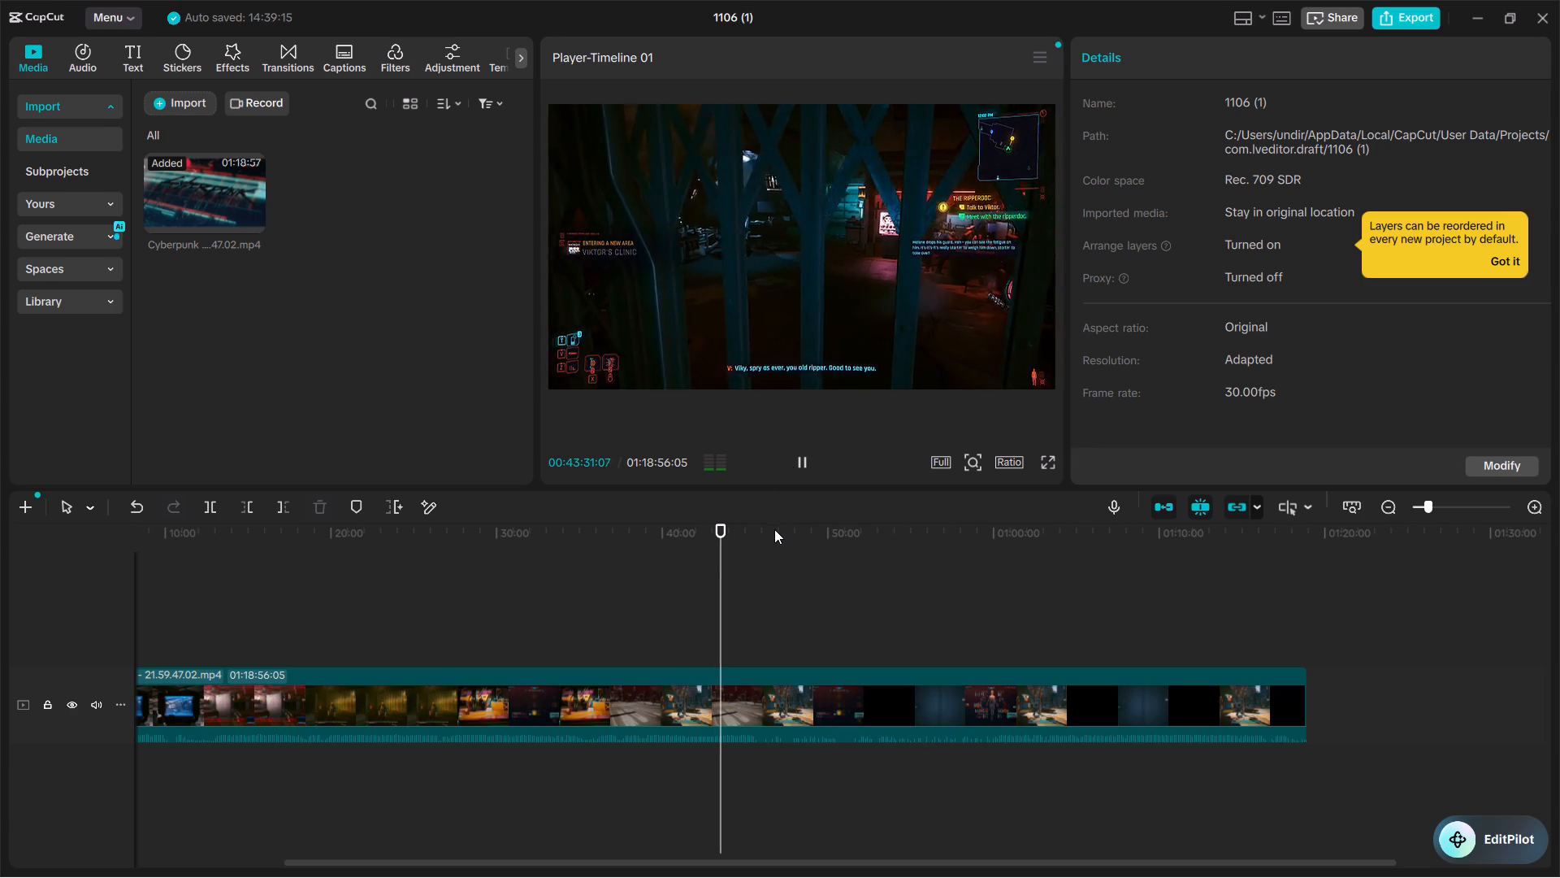
pyautogui.moveTo(1068, 289); pyautogui.dragTo(1119, 289)
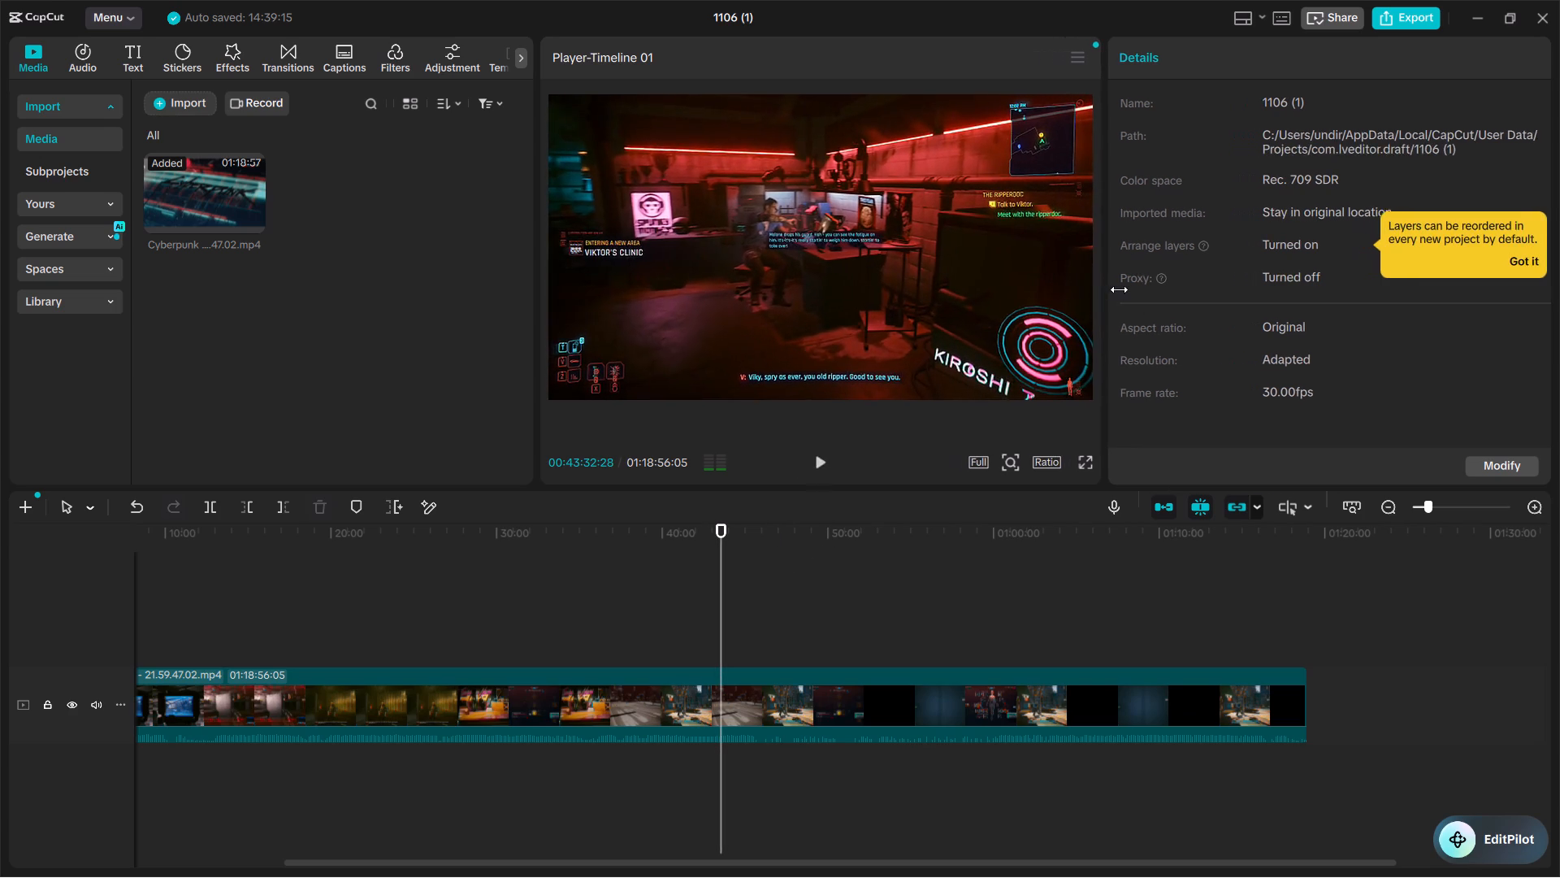
pyautogui.moveTo(1119, 289); pyautogui.dragTo(1226, 294)
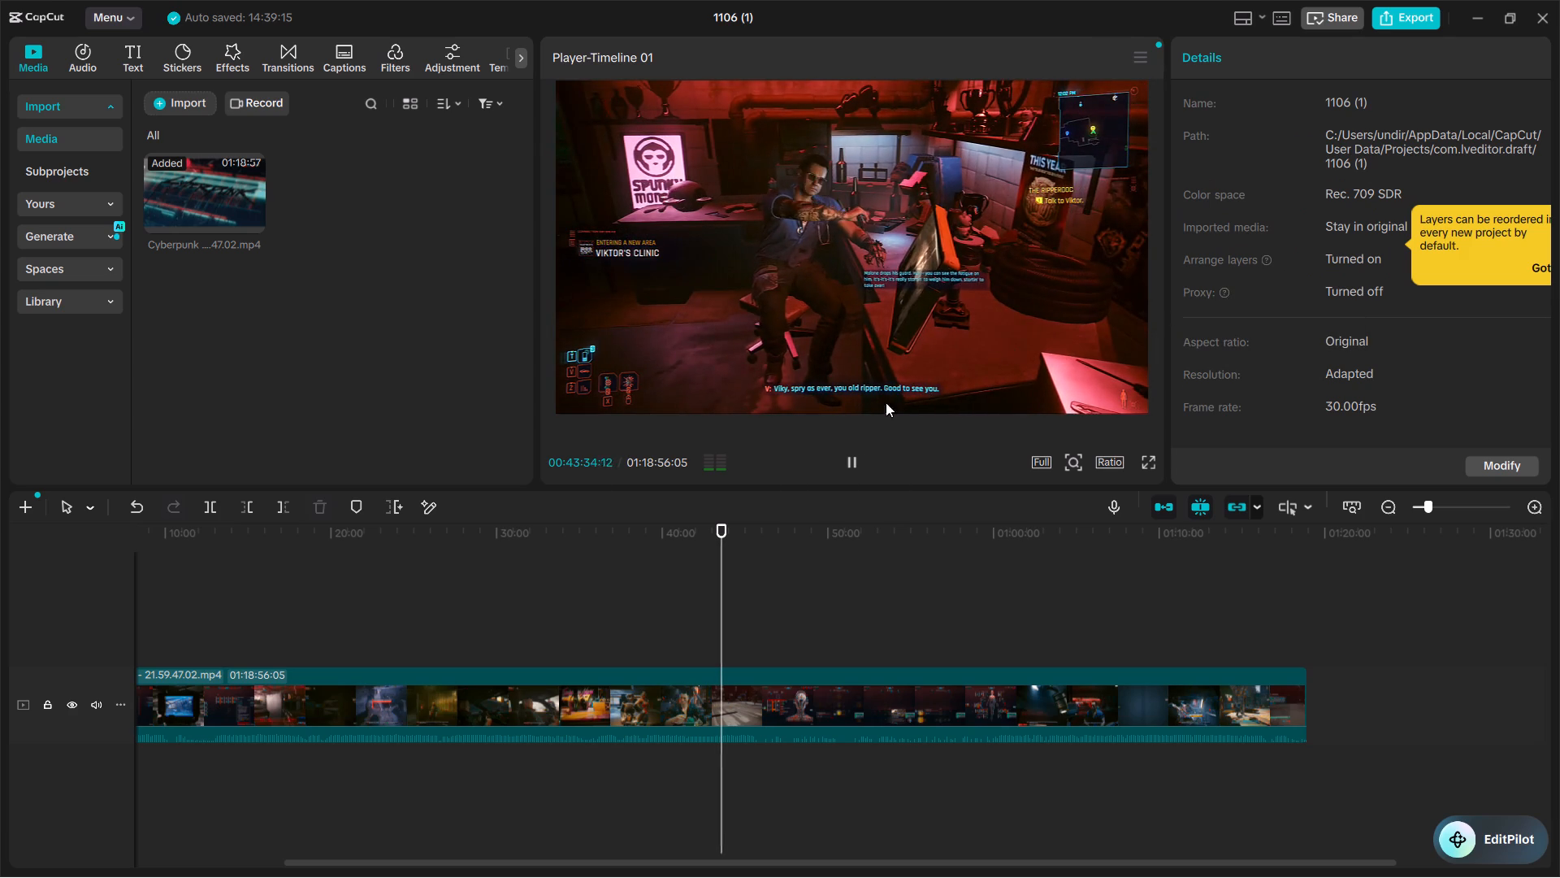
pyautogui.moveTo(535, 319); pyautogui.dragTo(453, 319)
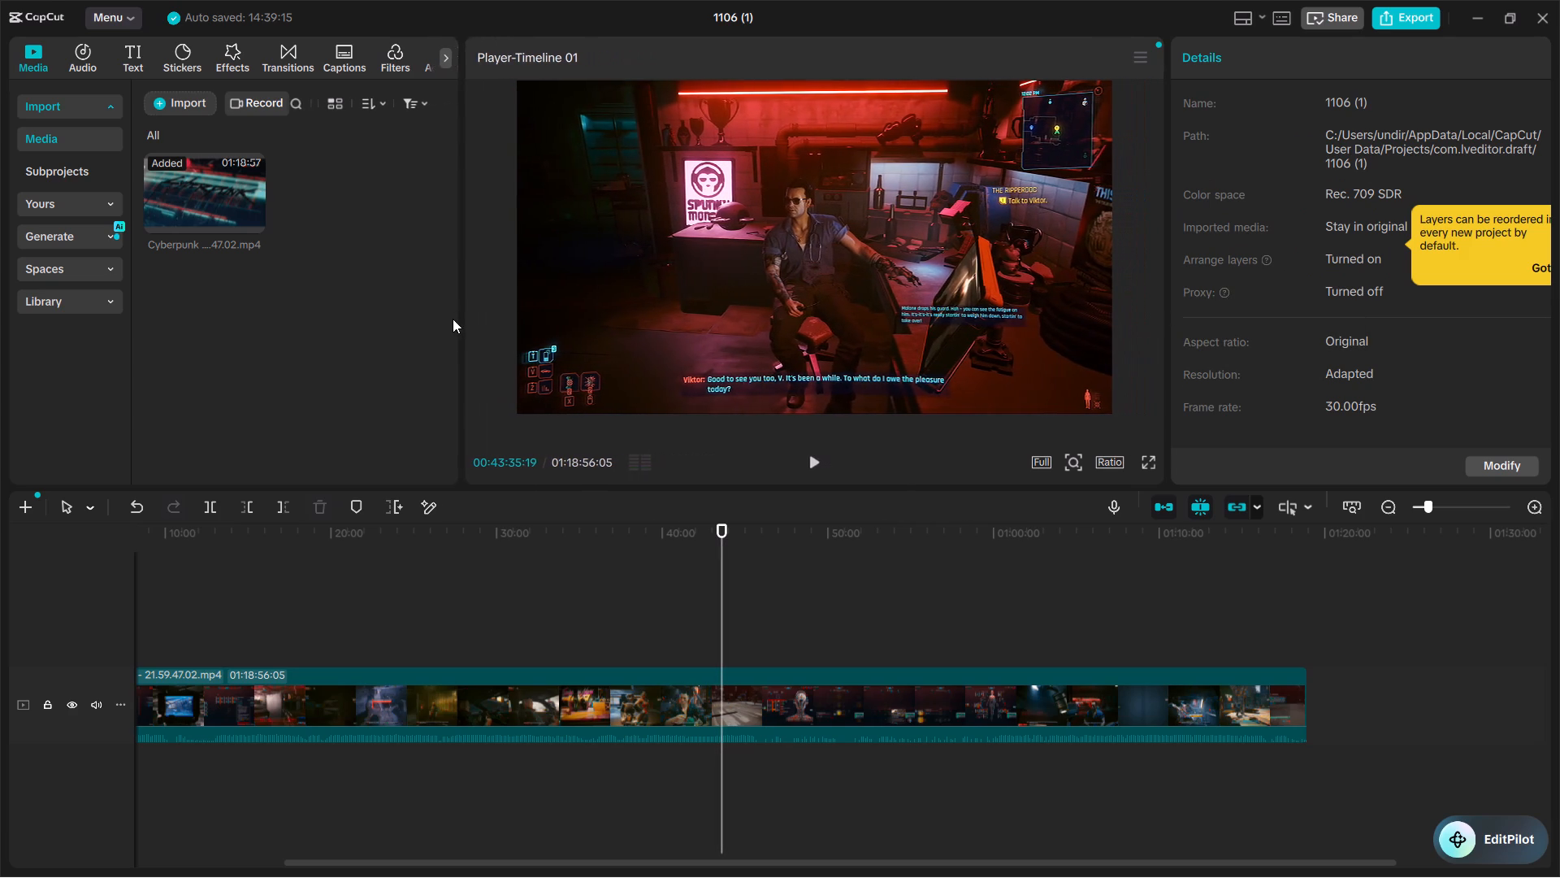
pyautogui.moveTo(453, 319); pyautogui.dragTo(551, 328)
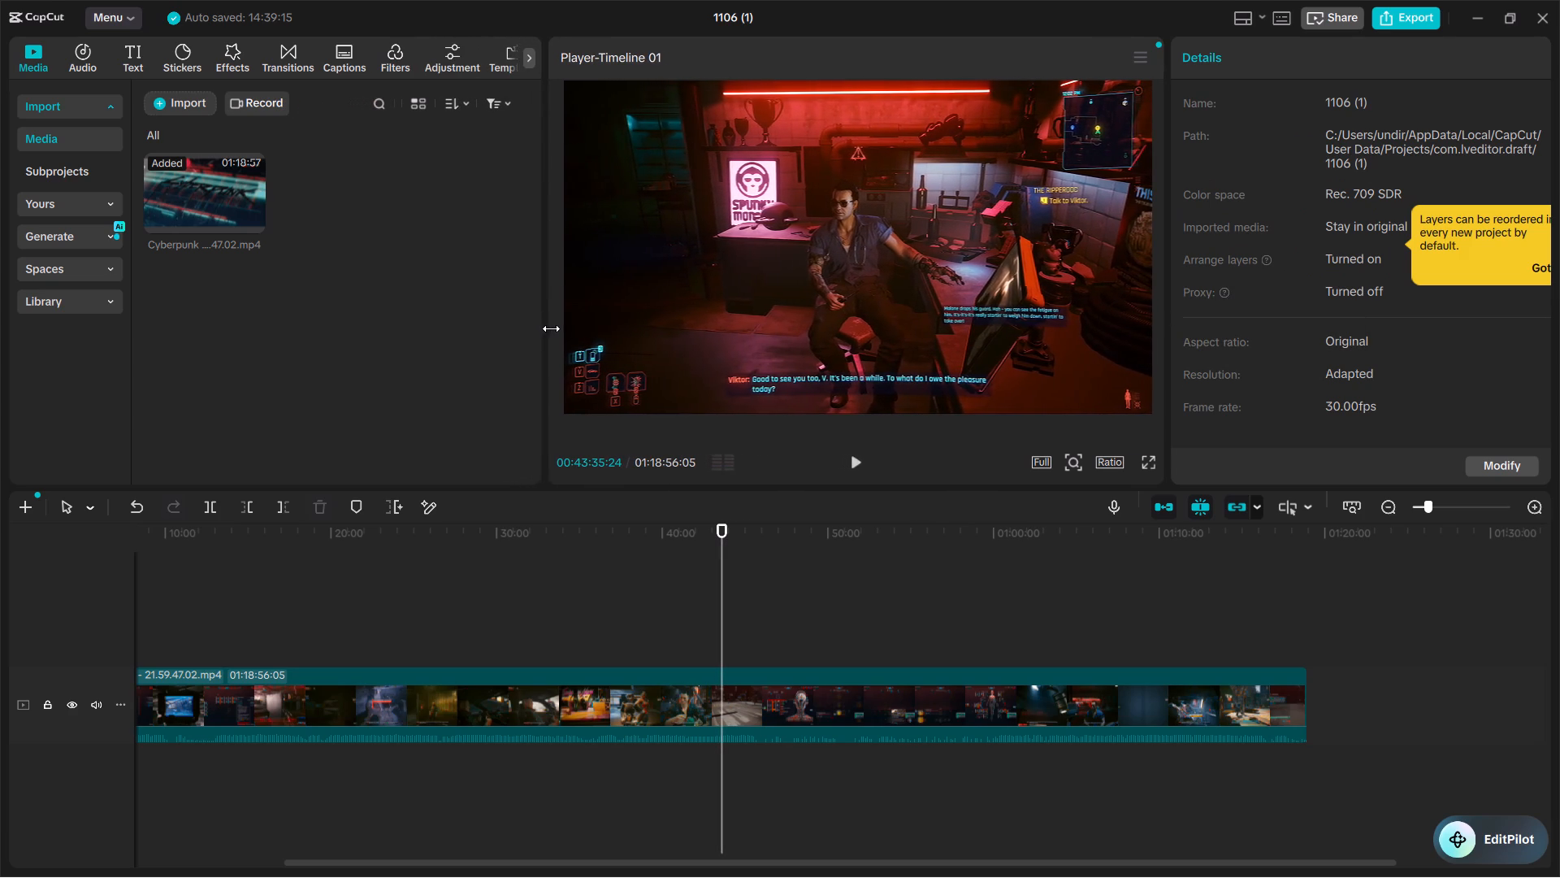
pyautogui.moveTo(551, 328); pyautogui.dragTo(515, 331)
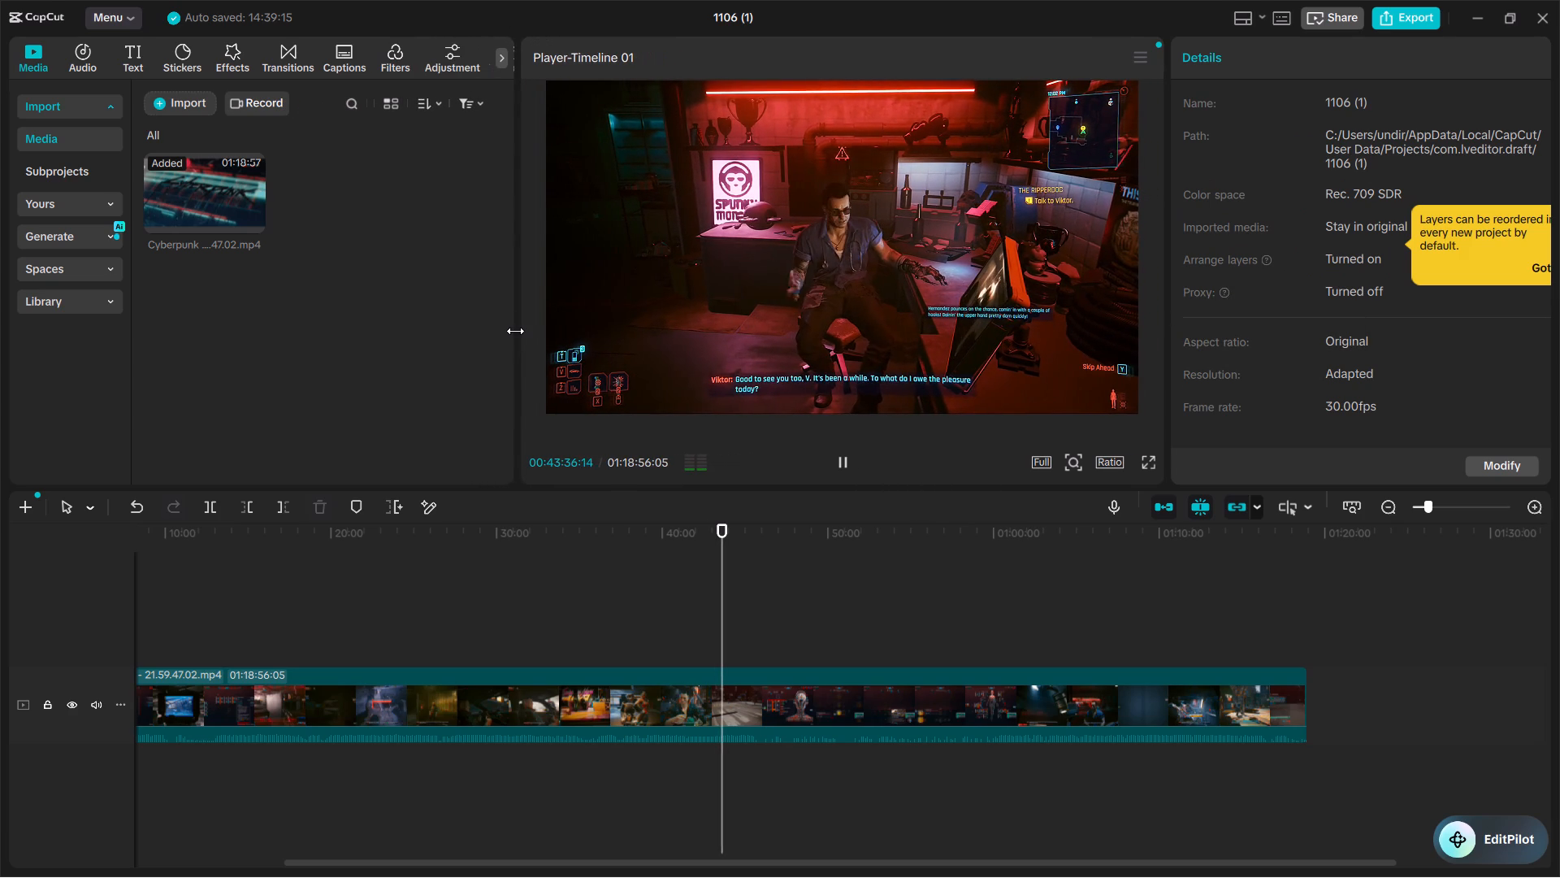
# Split the recording at 00:43:30:14, just before the gate to Viktor's clinic is opened.
pyautogui.press('space')
pyautogui.press('Left')
pyautogui.press('Left')
pyautogui.press('Left')
pyautogui.press('Left')
pyautogui.press('Left')
pyautogui.press('Left')
pyautogui.press('Left')
pyautogui.press('Left')
pyautogui.press('Left')
pyautogui.press('Left')
pyautogui.press('Left')
pyautogui.press('Left')
pyautogui.press('Left')
pyautogui.press('Left')
pyautogui.press('Left')
pyautogui.press('Left')
pyautogui.press('Left')
pyautogui.press('Left')
pyautogui.press('Left')
pyautogui.press('Left')
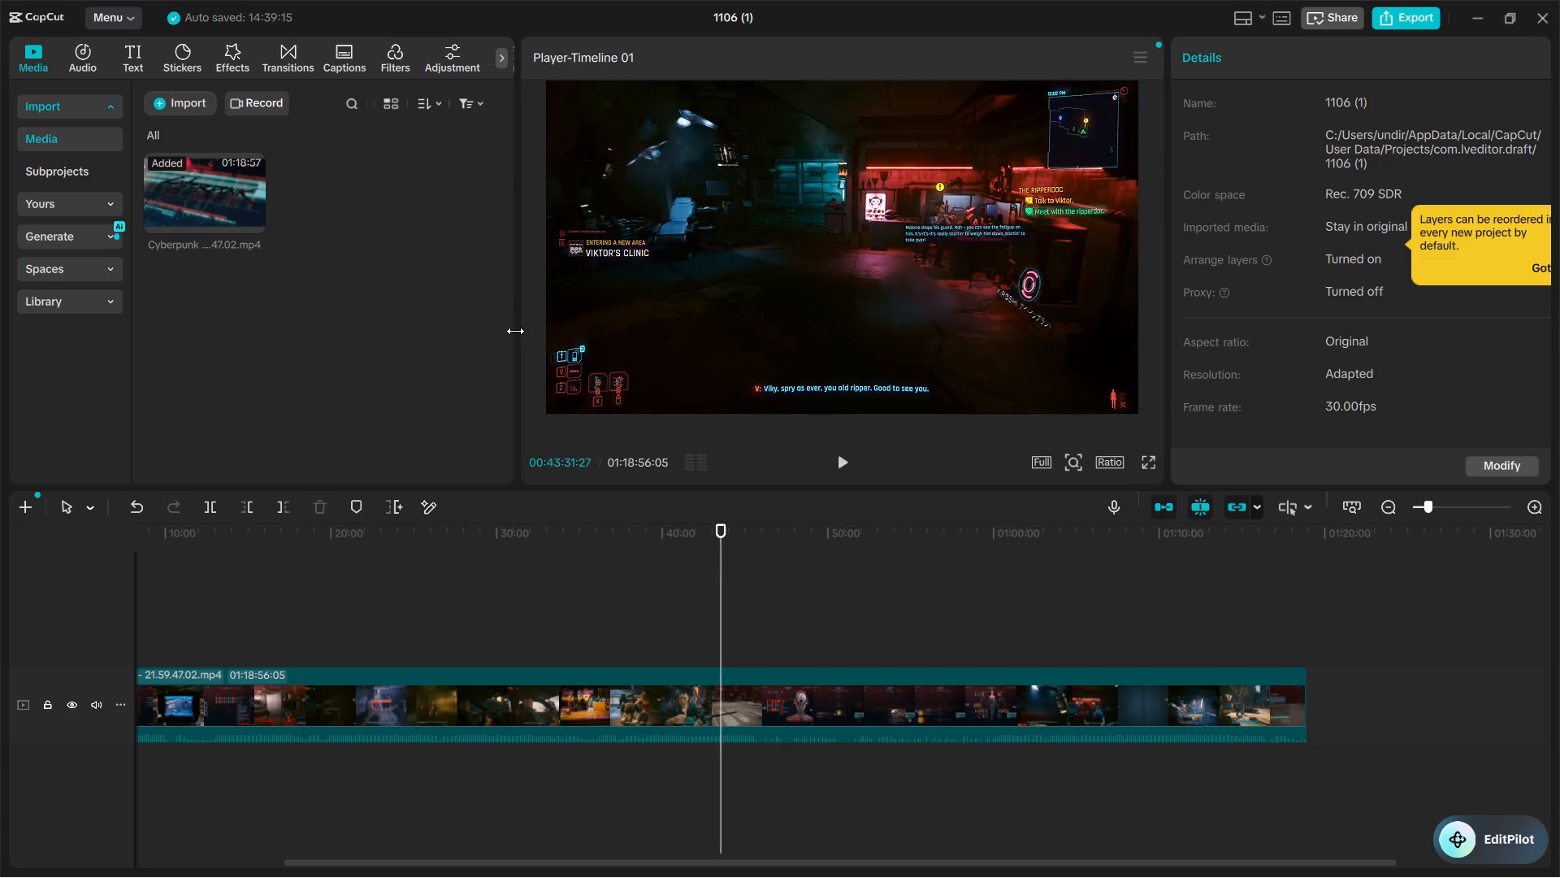
pyautogui.press('space')
pyautogui.press('space')
pyautogui.press('Left')
pyautogui.press('Left')
pyautogui.press('Left')
pyautogui.press('Left')
pyautogui.press('Left')
pyautogui.press('Left')
pyautogui.press('Left')
pyautogui.press('Left')
pyautogui.press('Left')
pyautogui.press('Left')
pyautogui.press('Left')
pyautogui.press('Left')
pyautogui.press('Left')
pyautogui.press('Left')
pyautogui.press('Left')
pyautogui.press('Left')
pyautogui.press('Left')
pyautogui.press('Left')
pyautogui.press('Left')
pyautogui.press('Left')
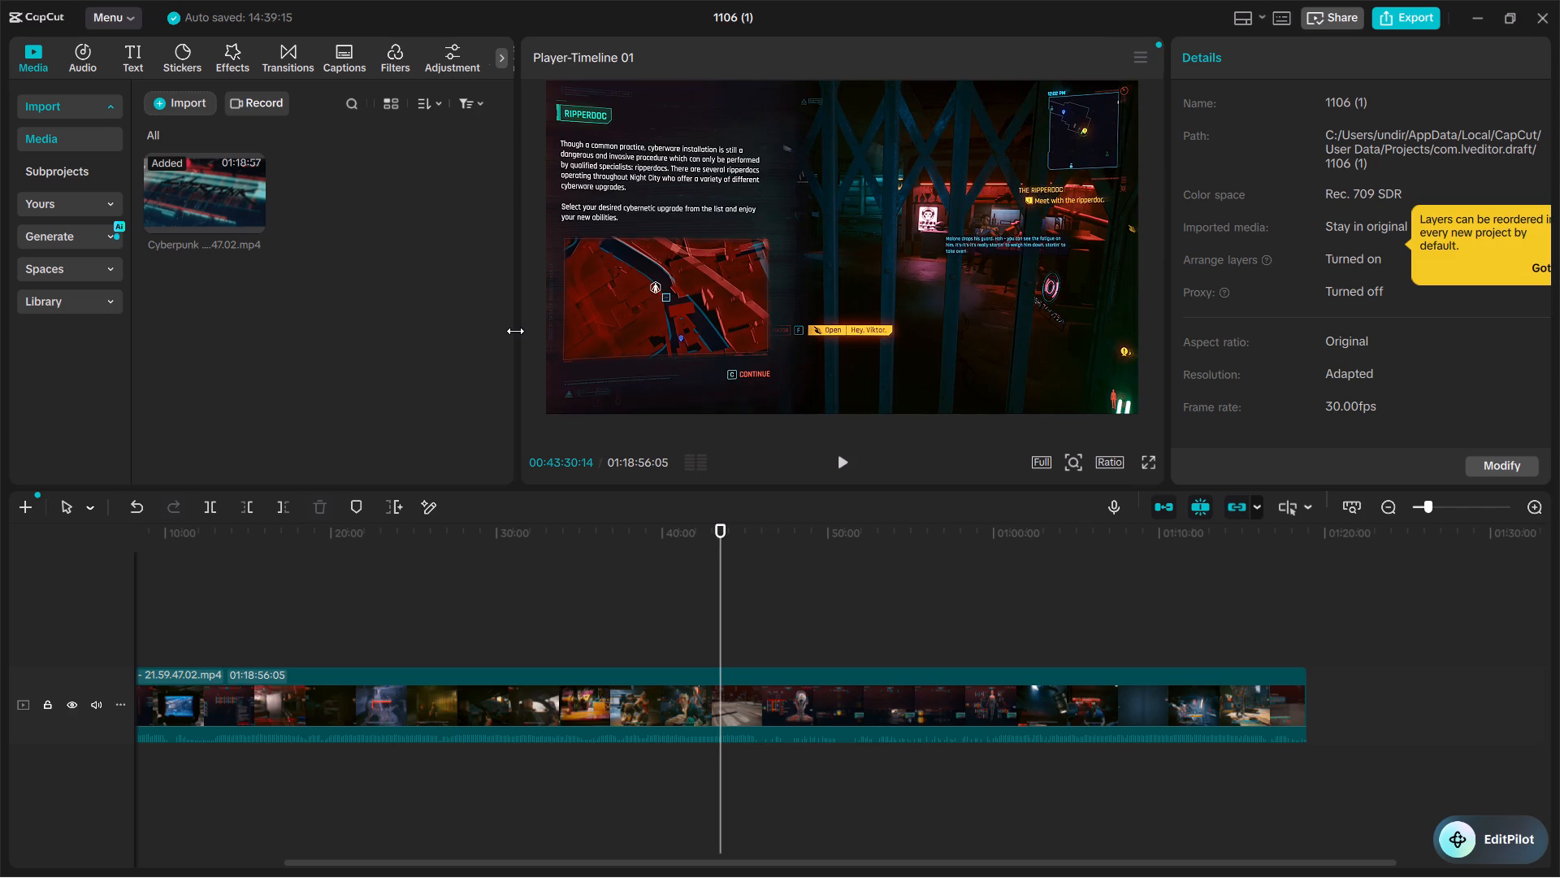
pyautogui.hotkey('ctrl', 'b')
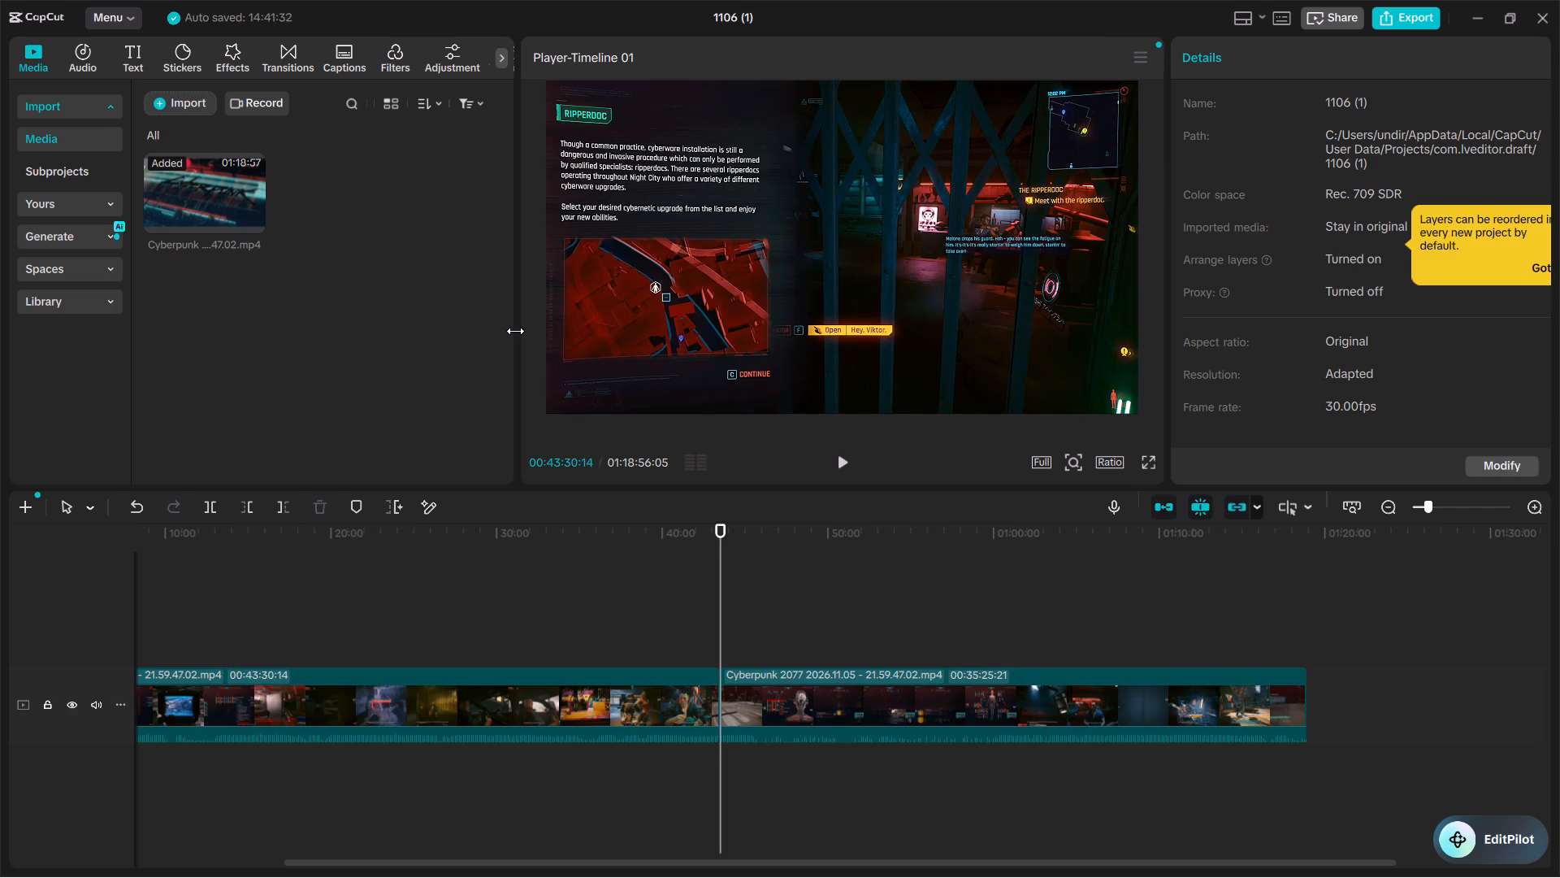
# Delete the first part of the recording, before the split at Viktor's clinic.
pyautogui.click(604, 689)
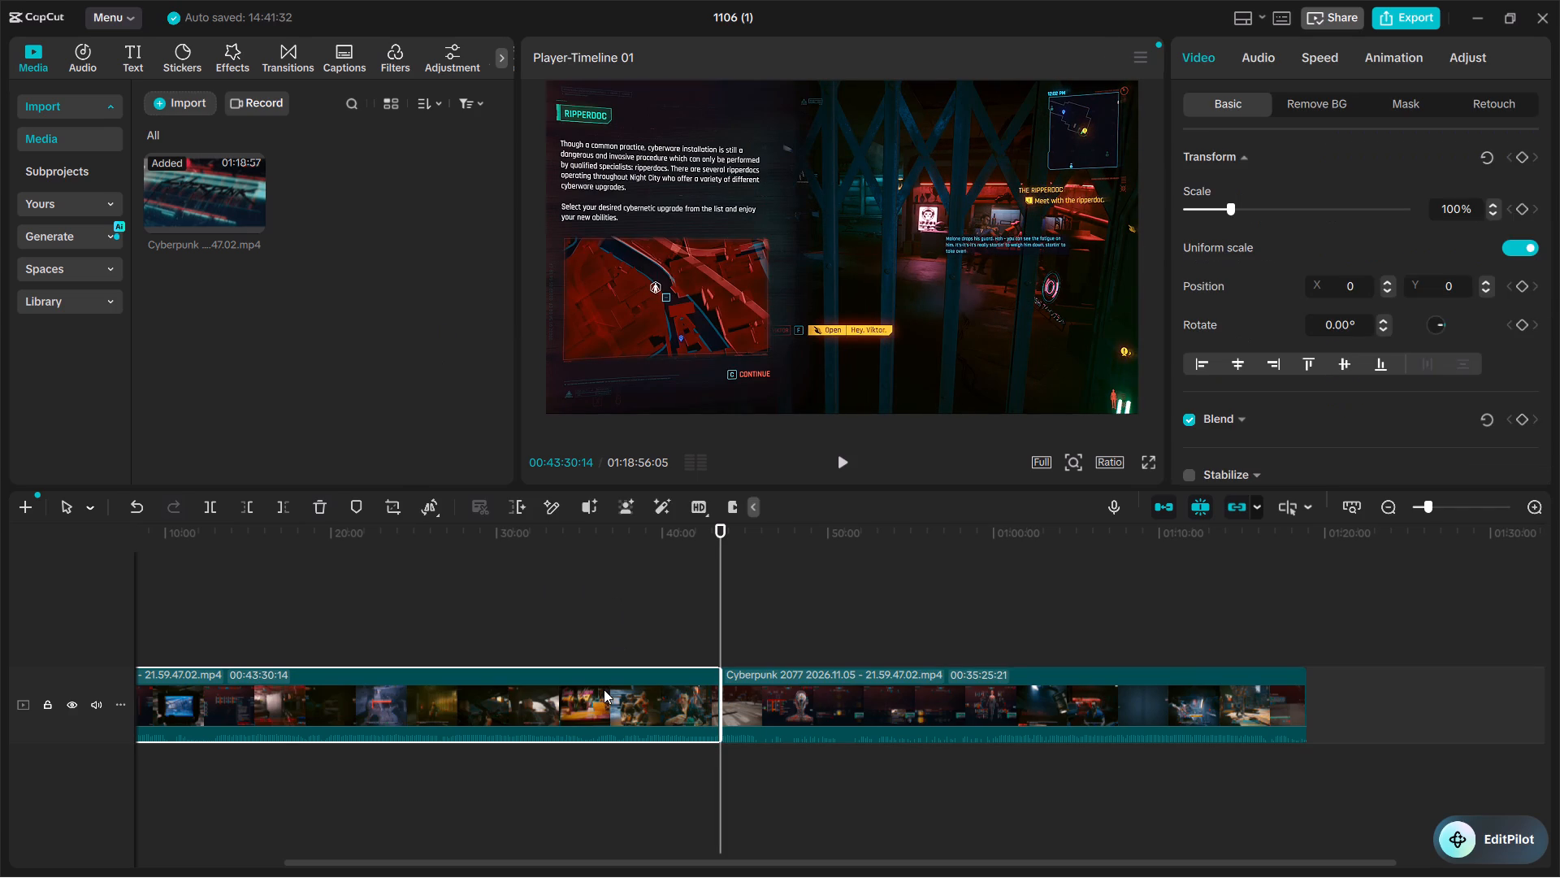
pyautogui.press('Delete')
# Return to the start of the timeline and play the remaining clip's opening at Viktor's clinic.
pyautogui.moveTo(388, 572); pyautogui.dragTo(204, 590)
pyautogui.click(205, 599)
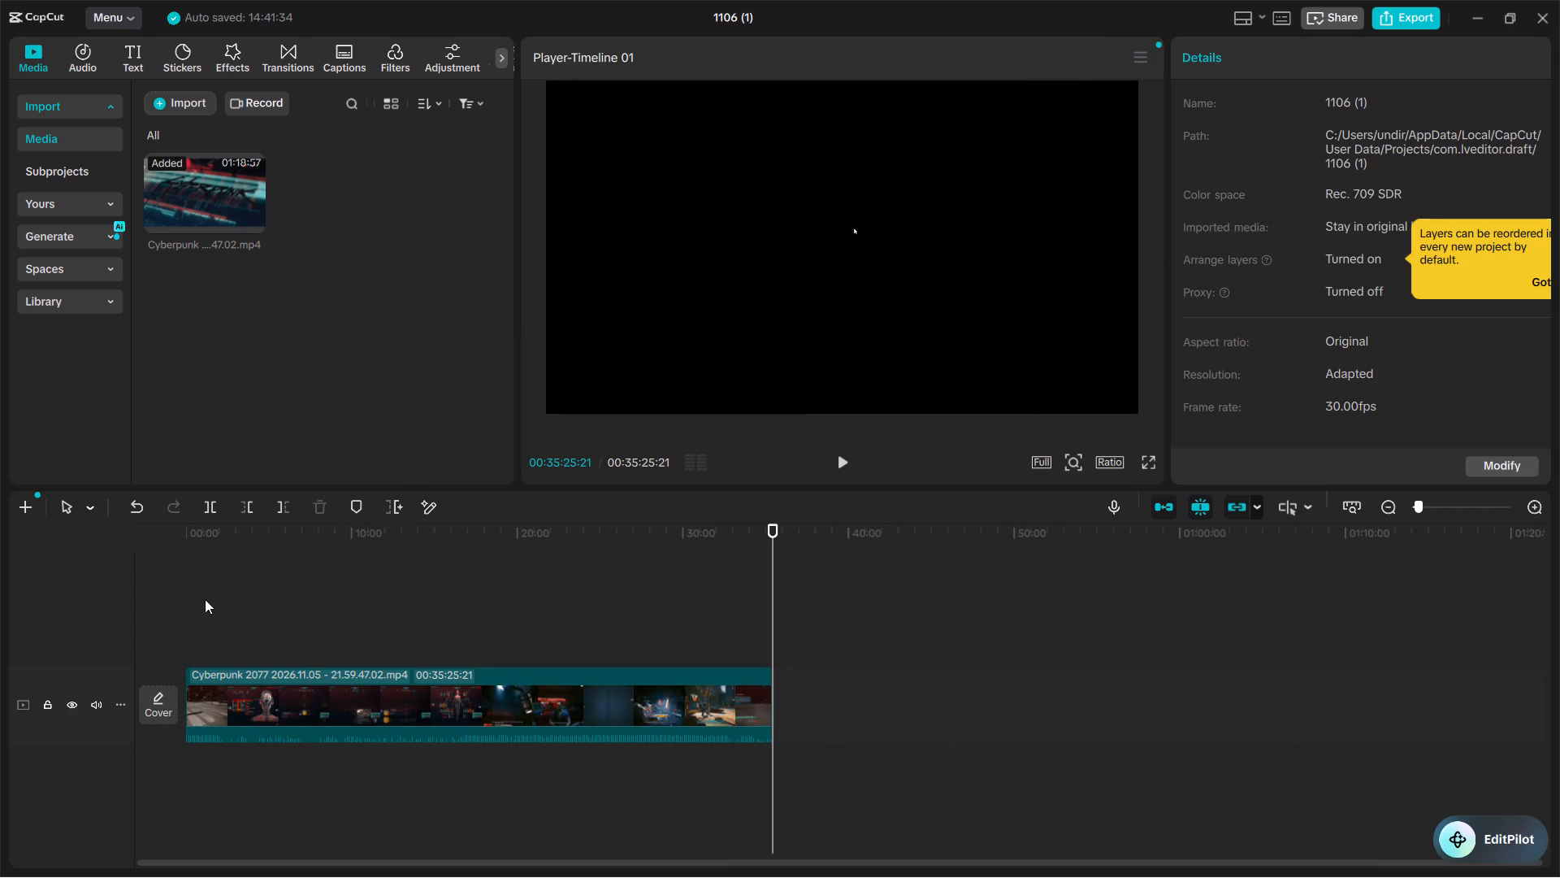
pyautogui.moveTo(205, 599); pyautogui.dragTo(149, 606)
pyautogui.press('space')
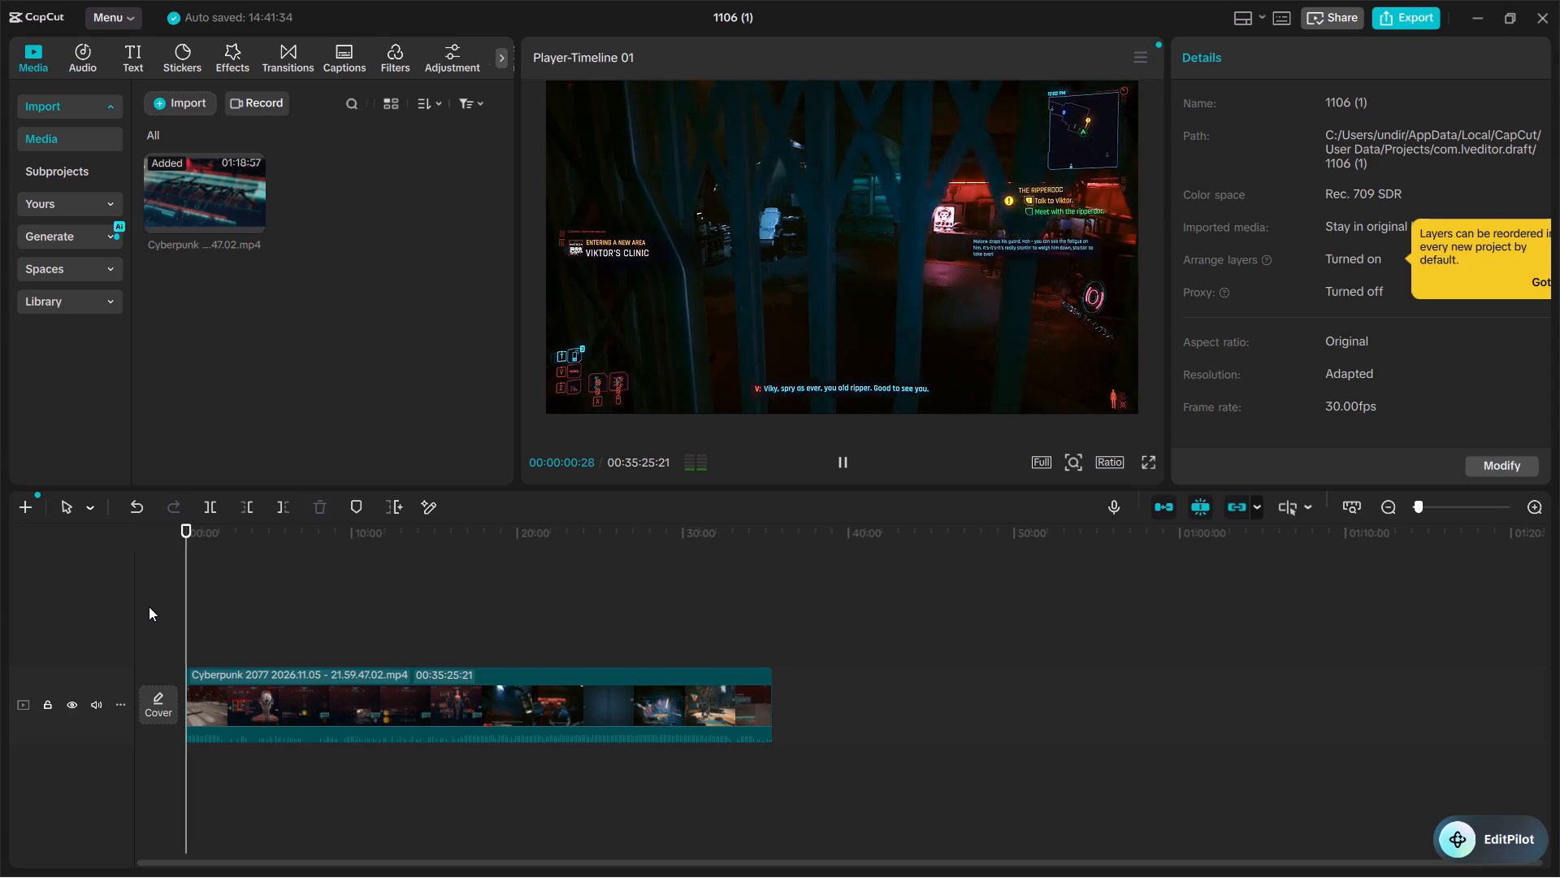
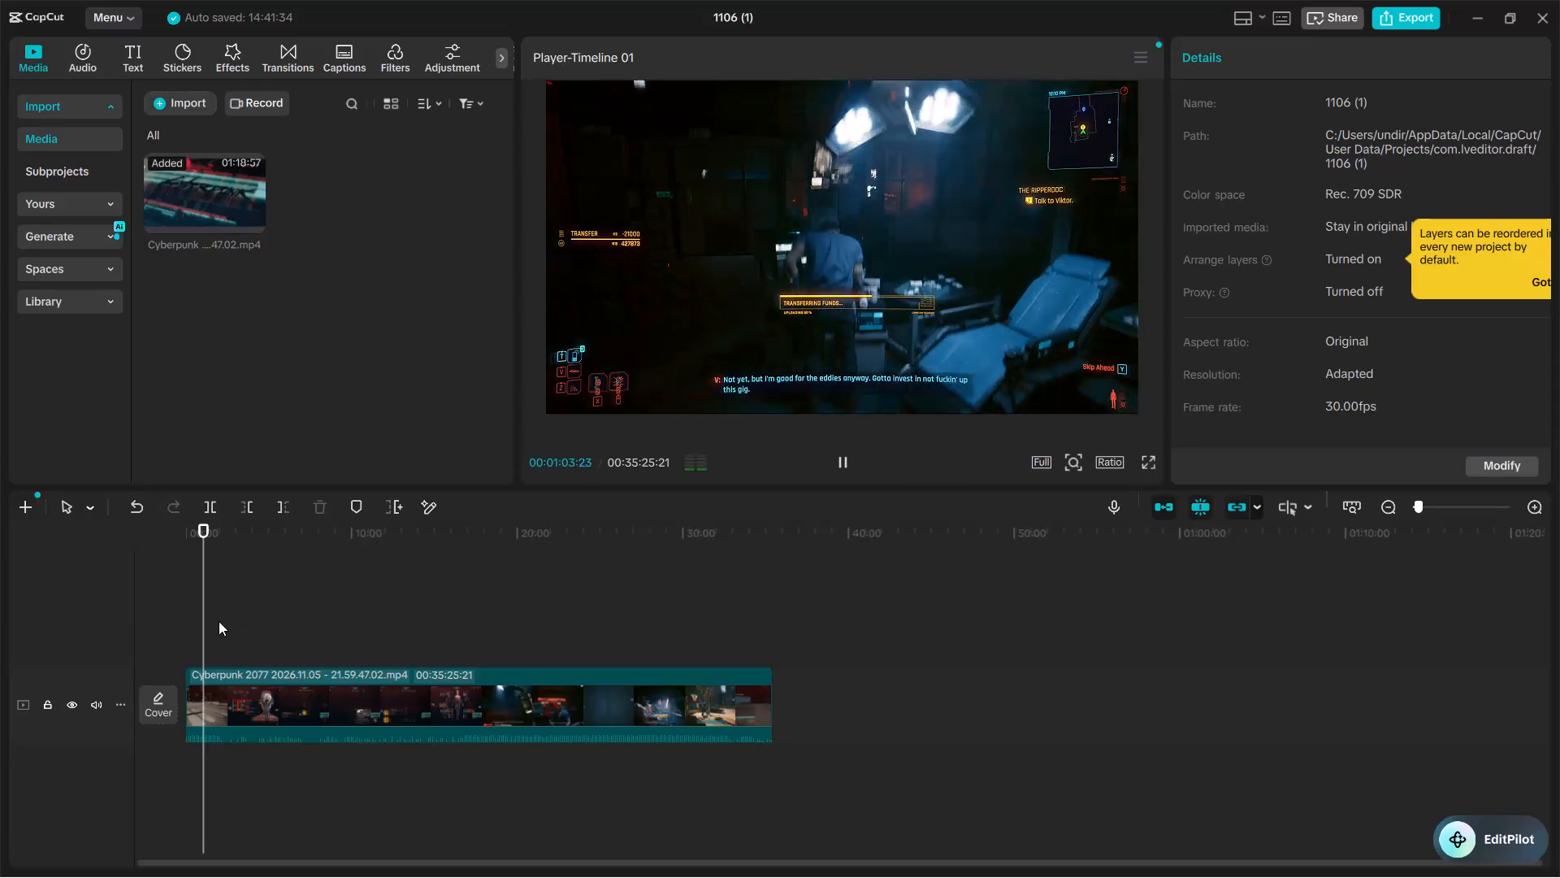
# Split the recording at 00:00:32:23, just before V's subtitle about needing new kit appears.
pyautogui.moveTo(206, 615); pyautogui.dragTo(193, 611)
pyautogui.press('space')
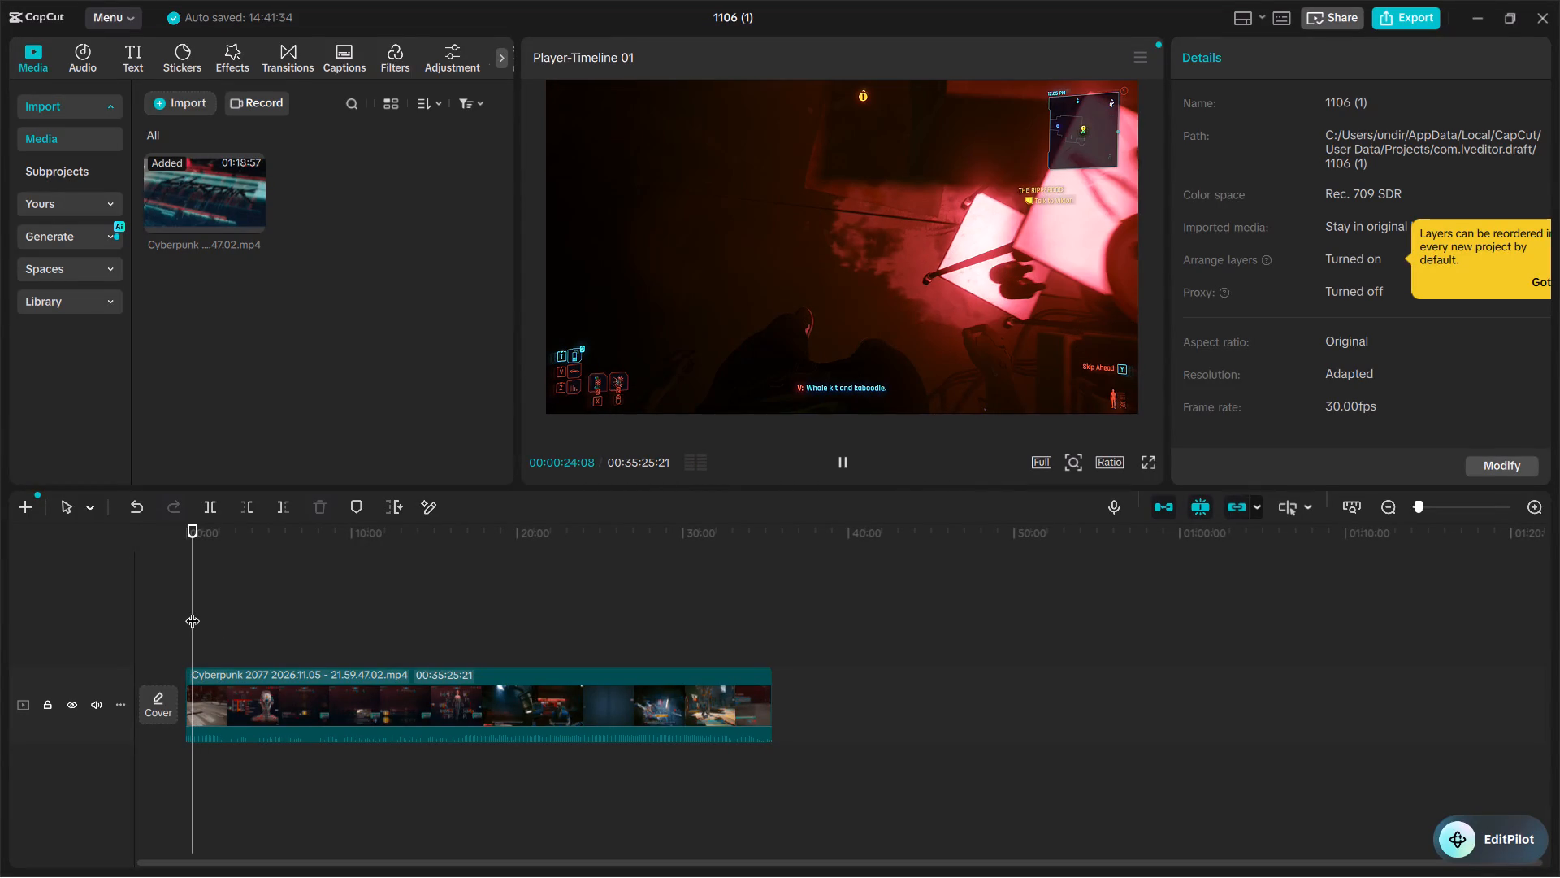
pyautogui.press('space')
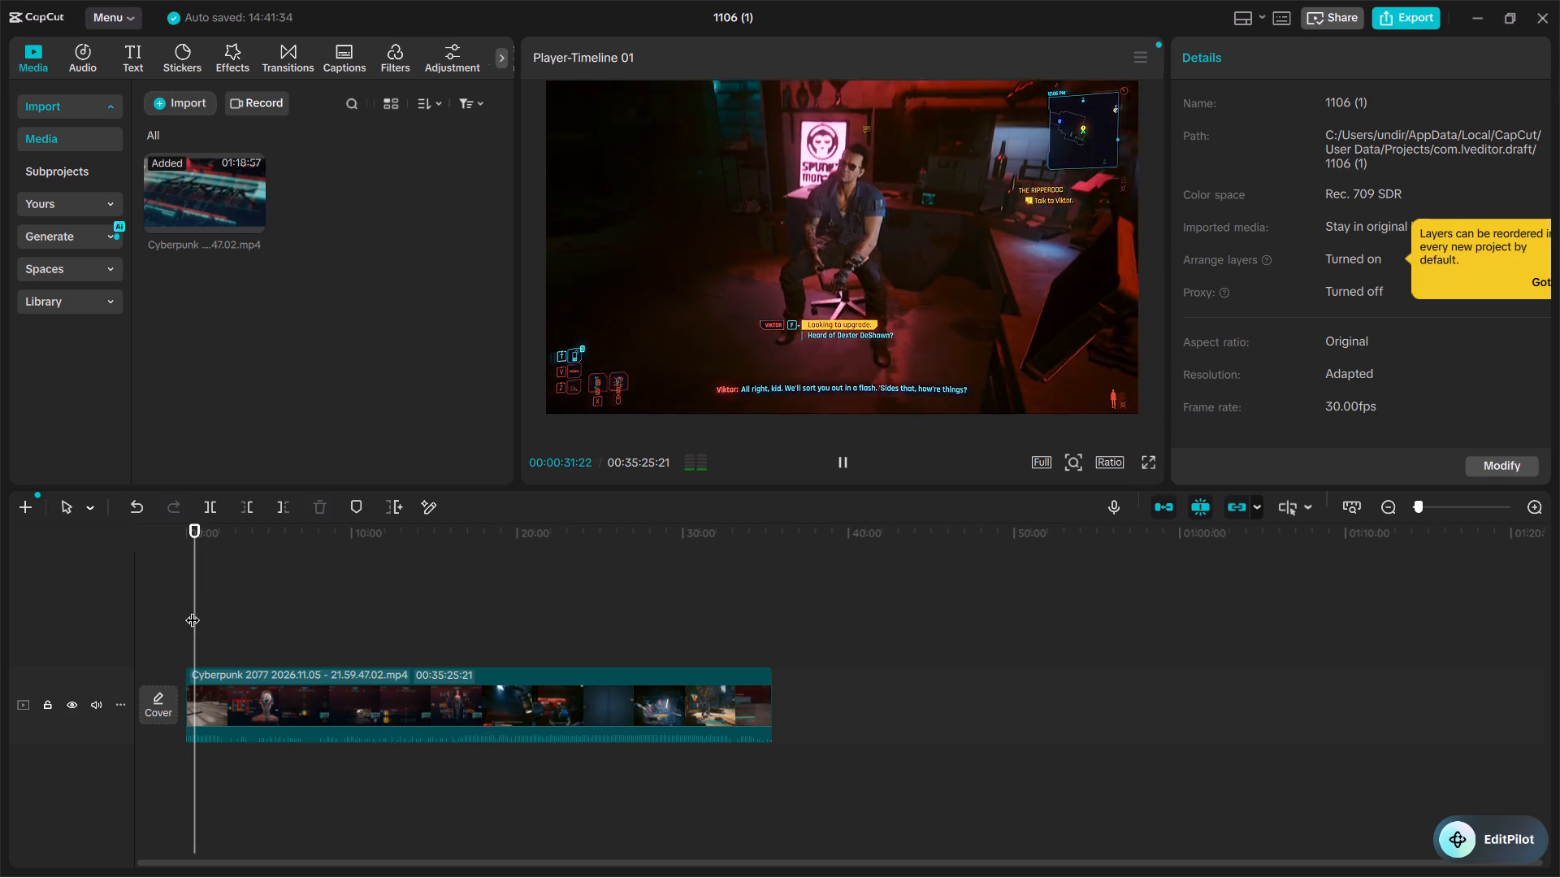
pyautogui.press('space')
pyautogui.press('space')
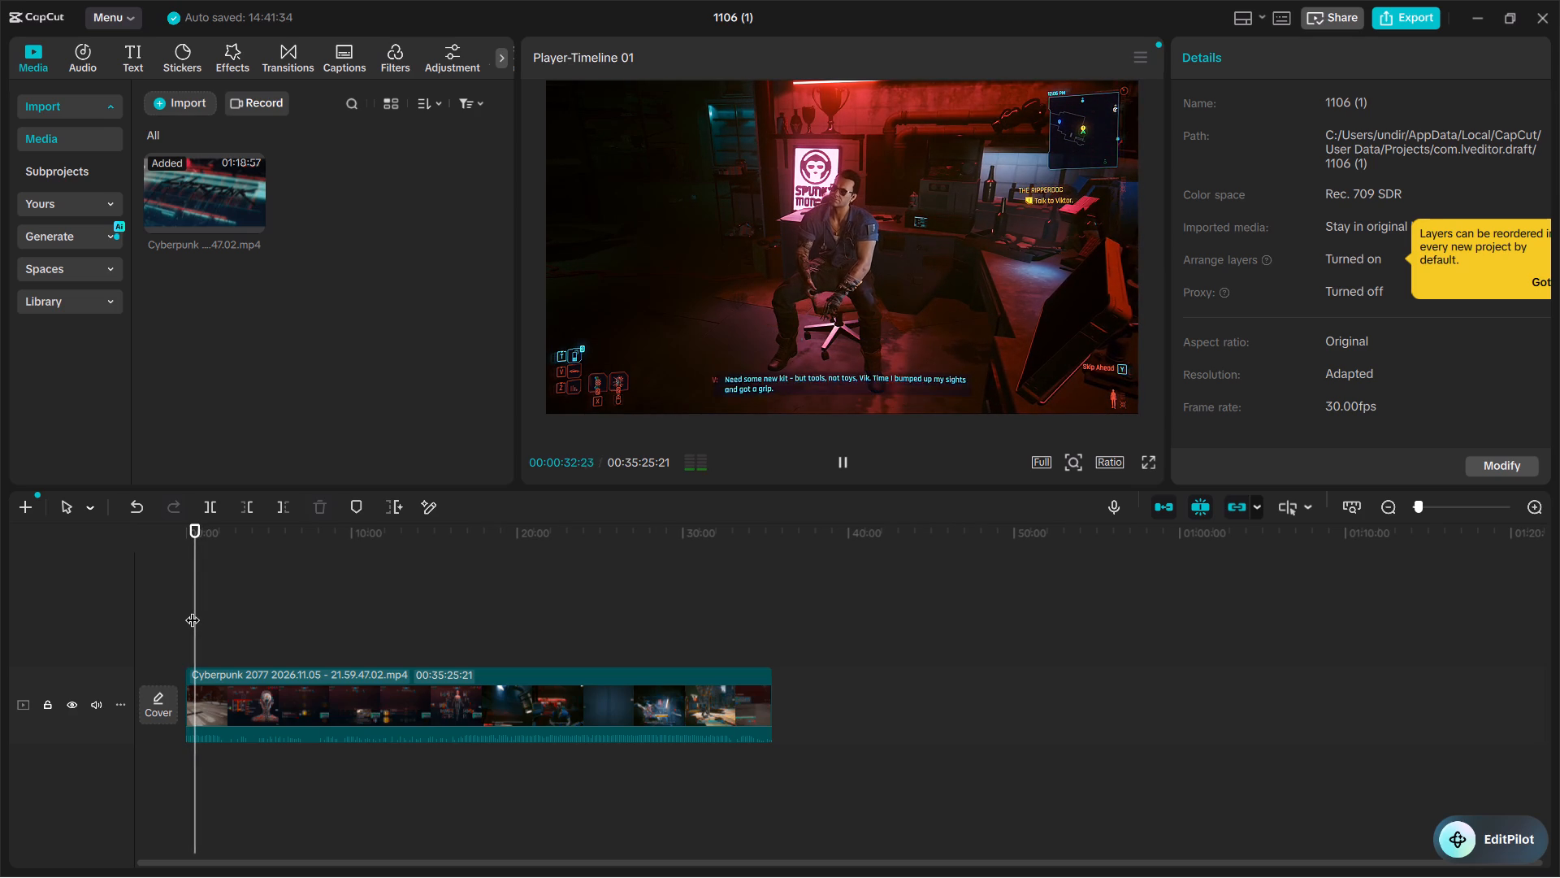
pyautogui.press('space')
pyautogui.press('space')
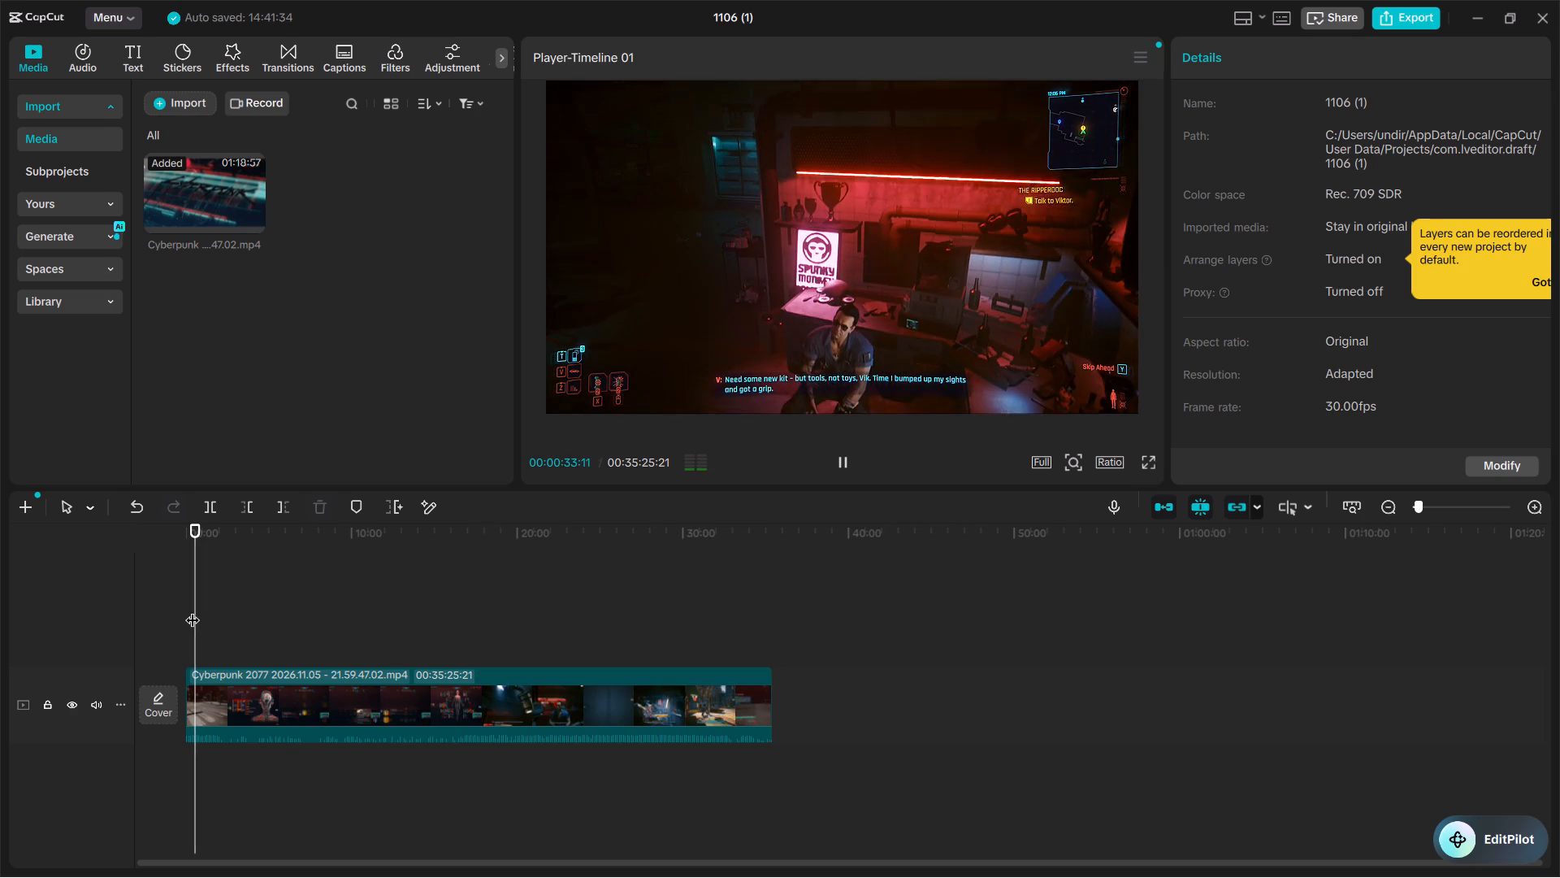
pyautogui.press('space')
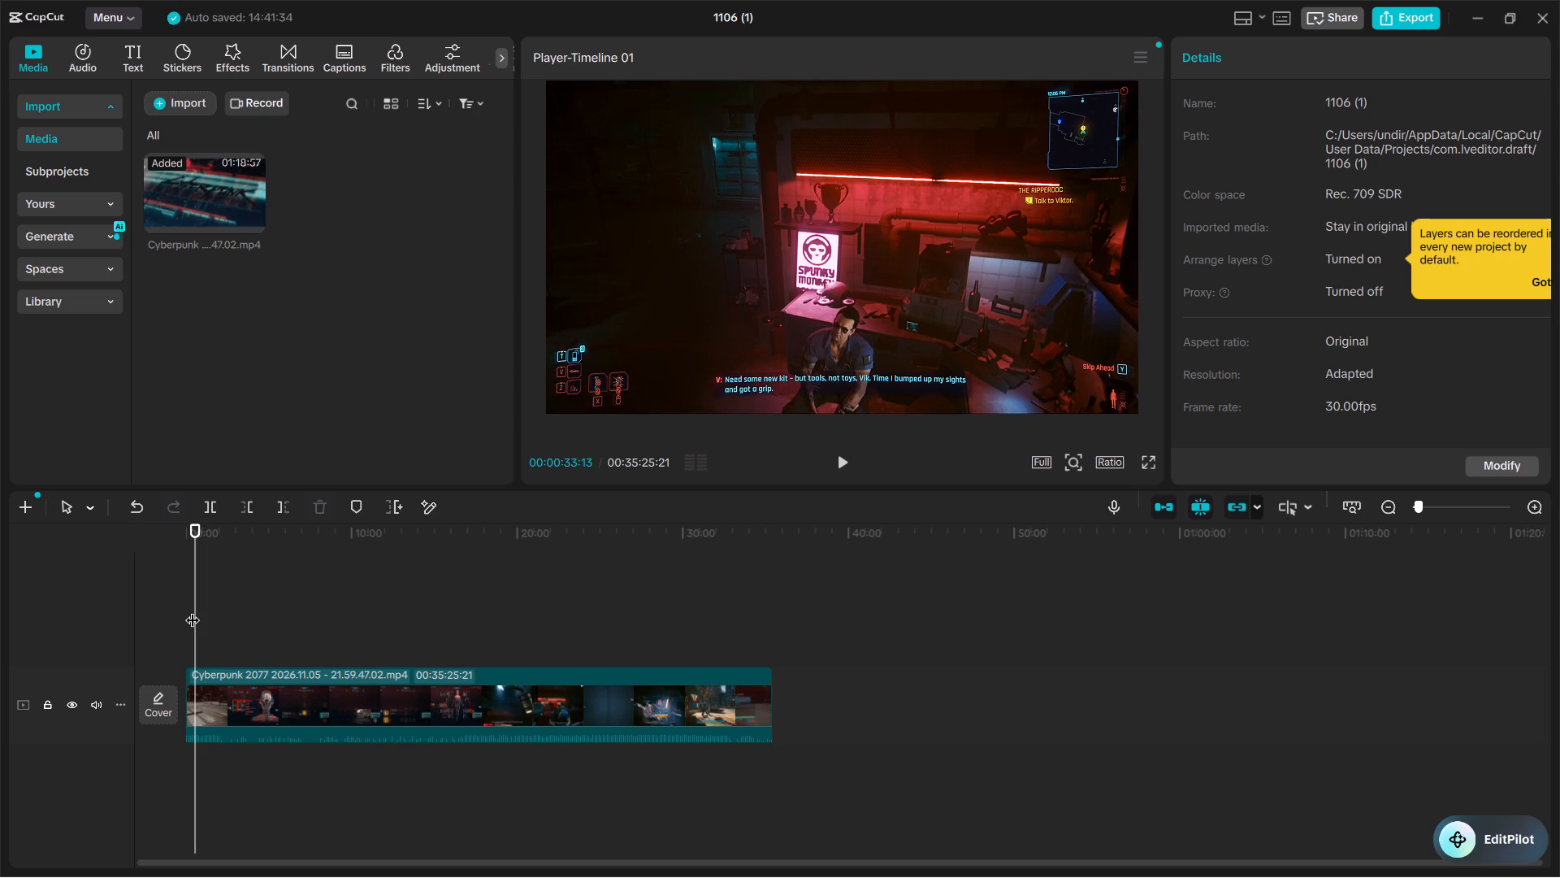
pyautogui.press('Left')
pyautogui.press('Left')
pyautogui.press('Left')
pyautogui.press('Left')
pyautogui.press('Left')
pyautogui.press('Left')
pyautogui.press('Left')
pyautogui.press('Left')
pyautogui.press('Left')
pyautogui.press('Left')
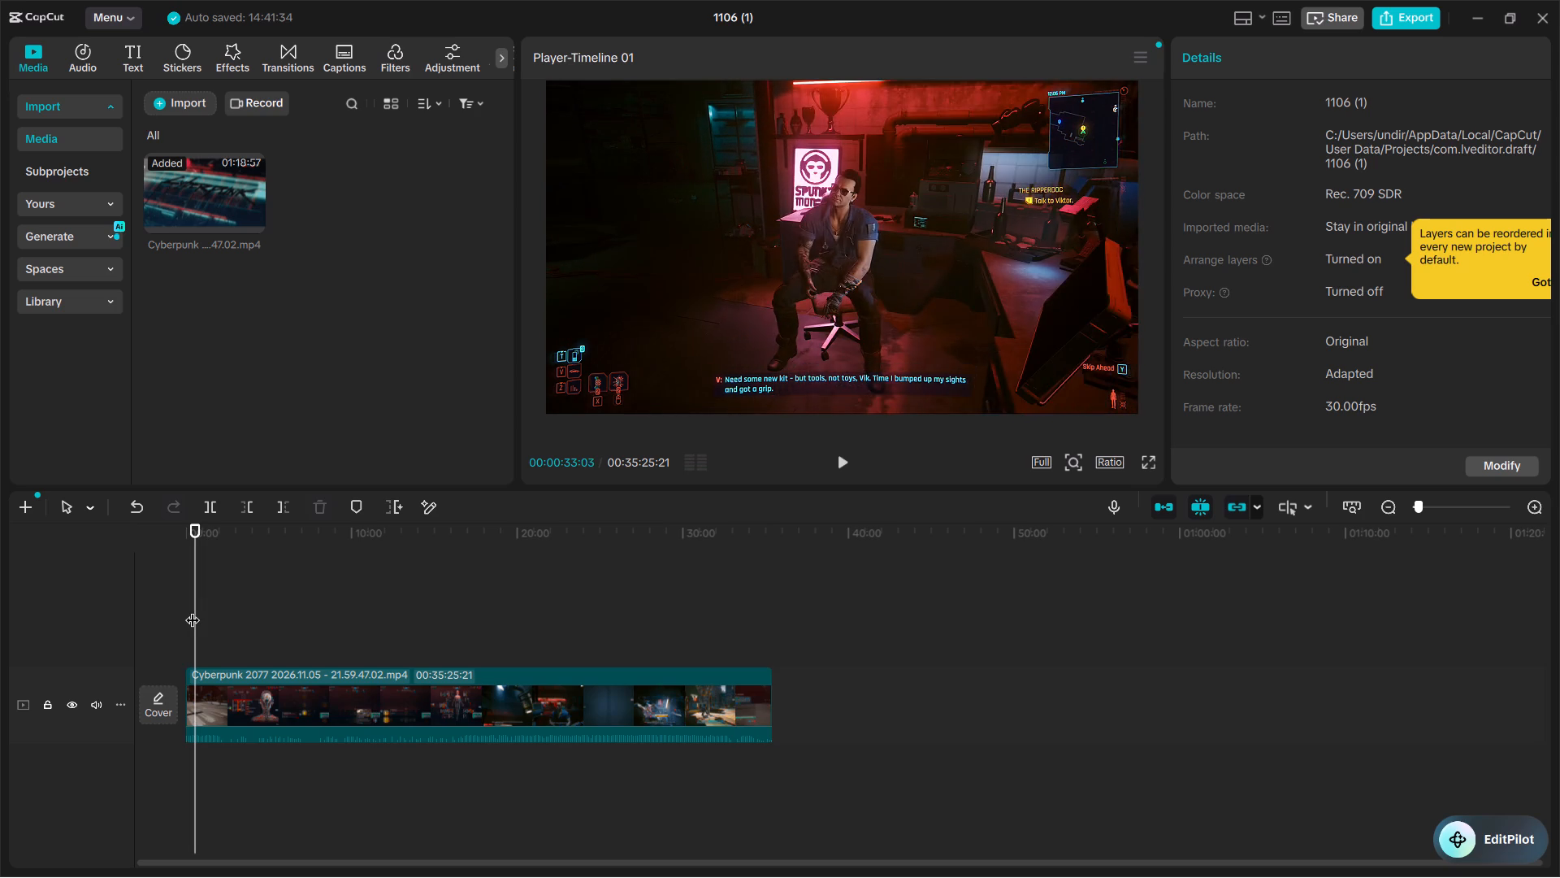
pyautogui.press('space')
pyautogui.press('space')
pyautogui.press('Left')
pyautogui.press('Left')
pyautogui.press('Left')
pyautogui.press('Left')
pyautogui.press('Left')
pyautogui.press('Left')
pyautogui.press('Left')
pyautogui.press('Left')
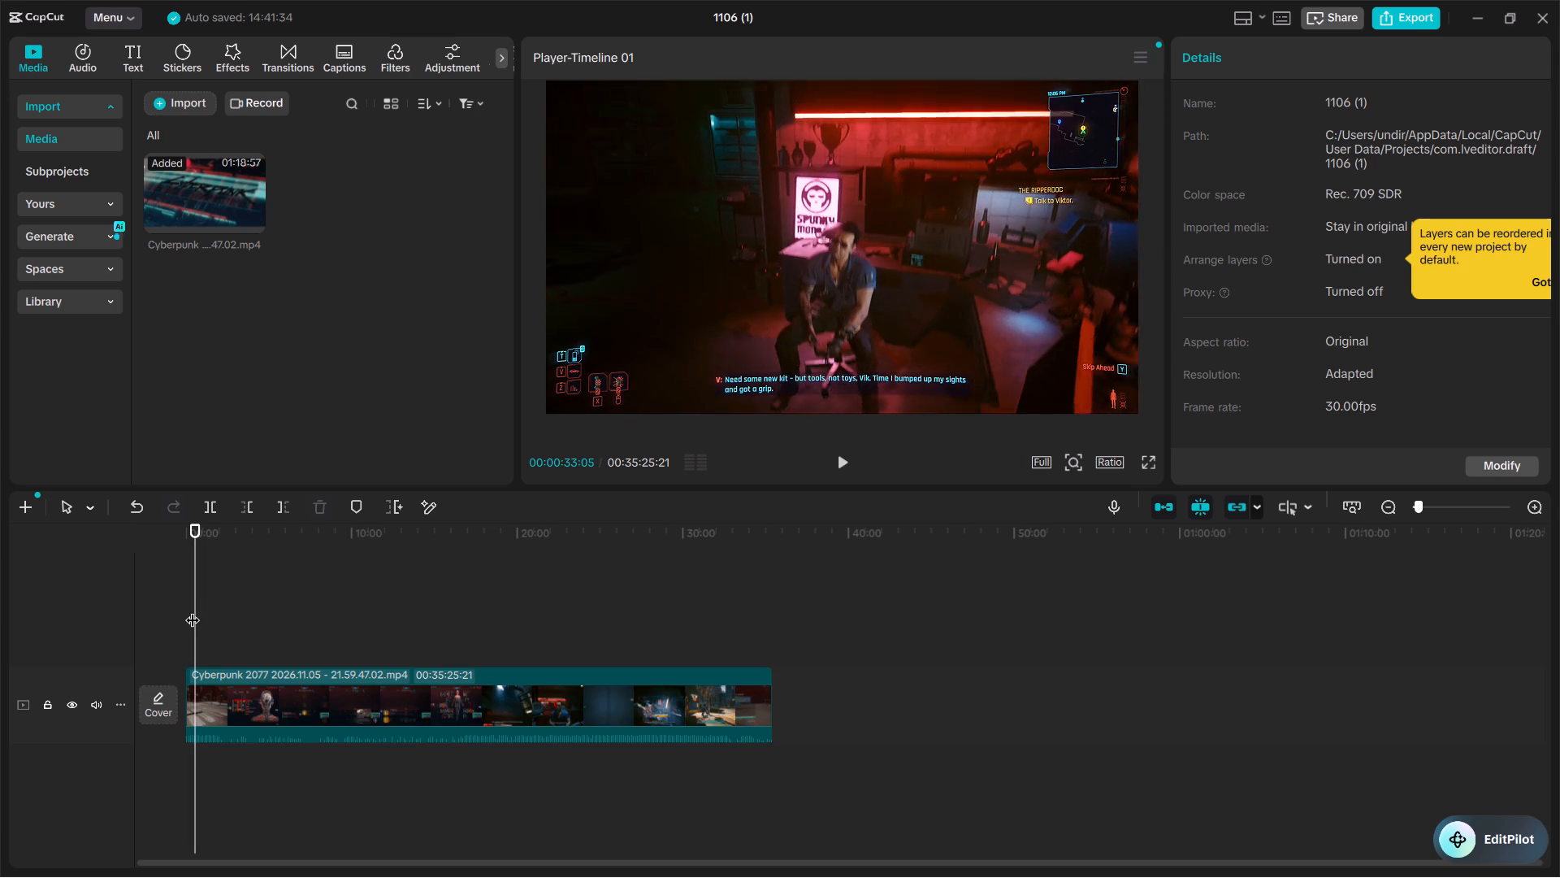
pyautogui.press('Left')
pyautogui.press('Left')
pyautogui.press('Left')
pyautogui.press('Left')
pyautogui.press('Left')
pyautogui.press('Left')
pyautogui.press('Left')
pyautogui.press('Left')
pyautogui.press('Left')
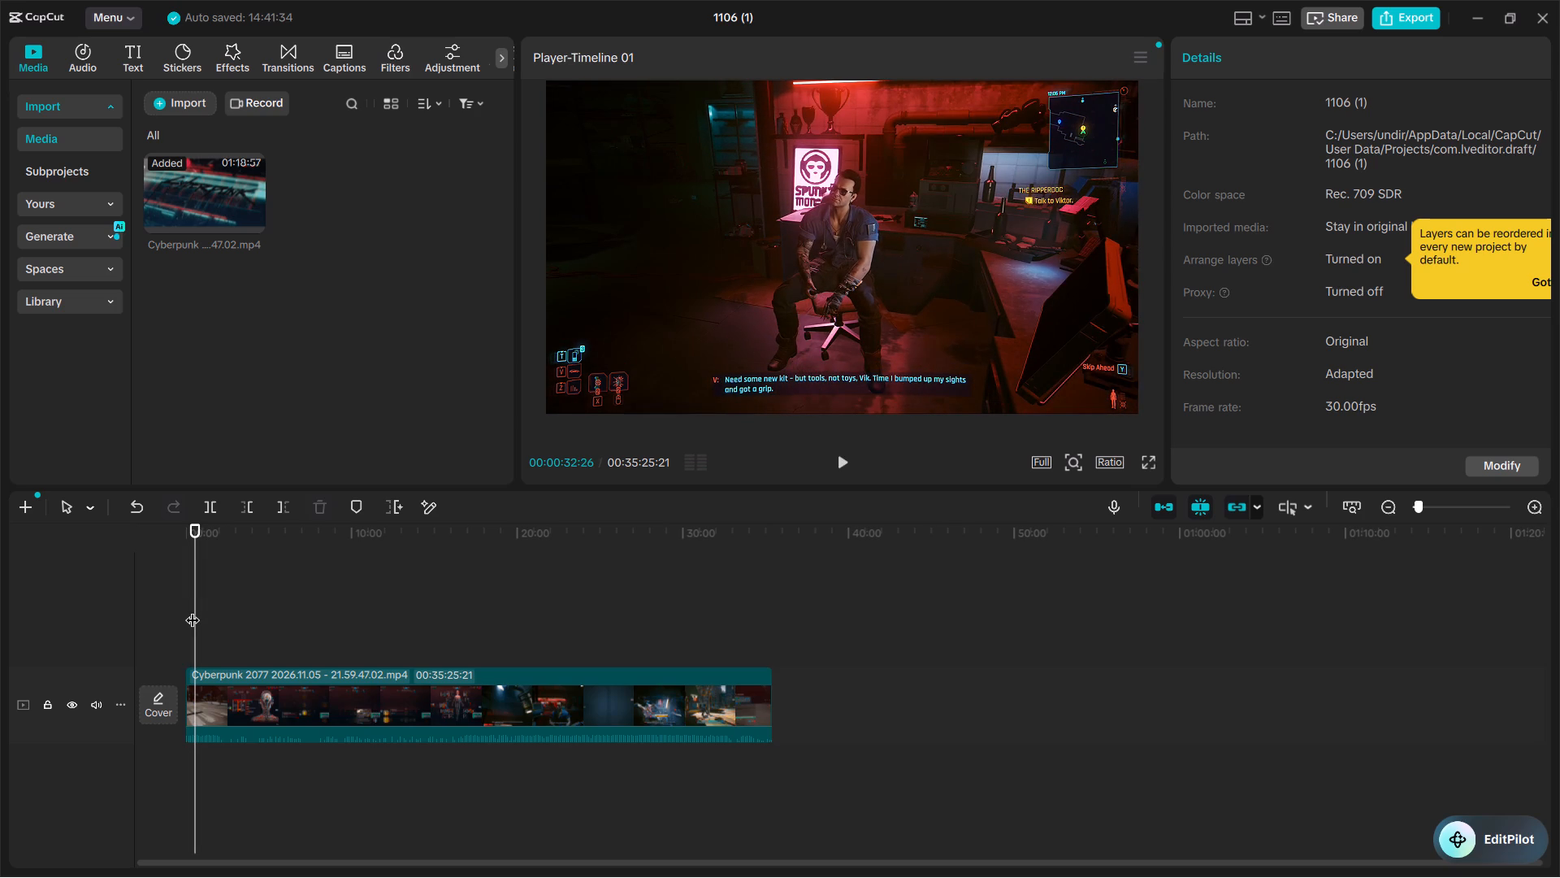
pyautogui.press('Left')
pyautogui.press('Left')
pyautogui.press('Left')
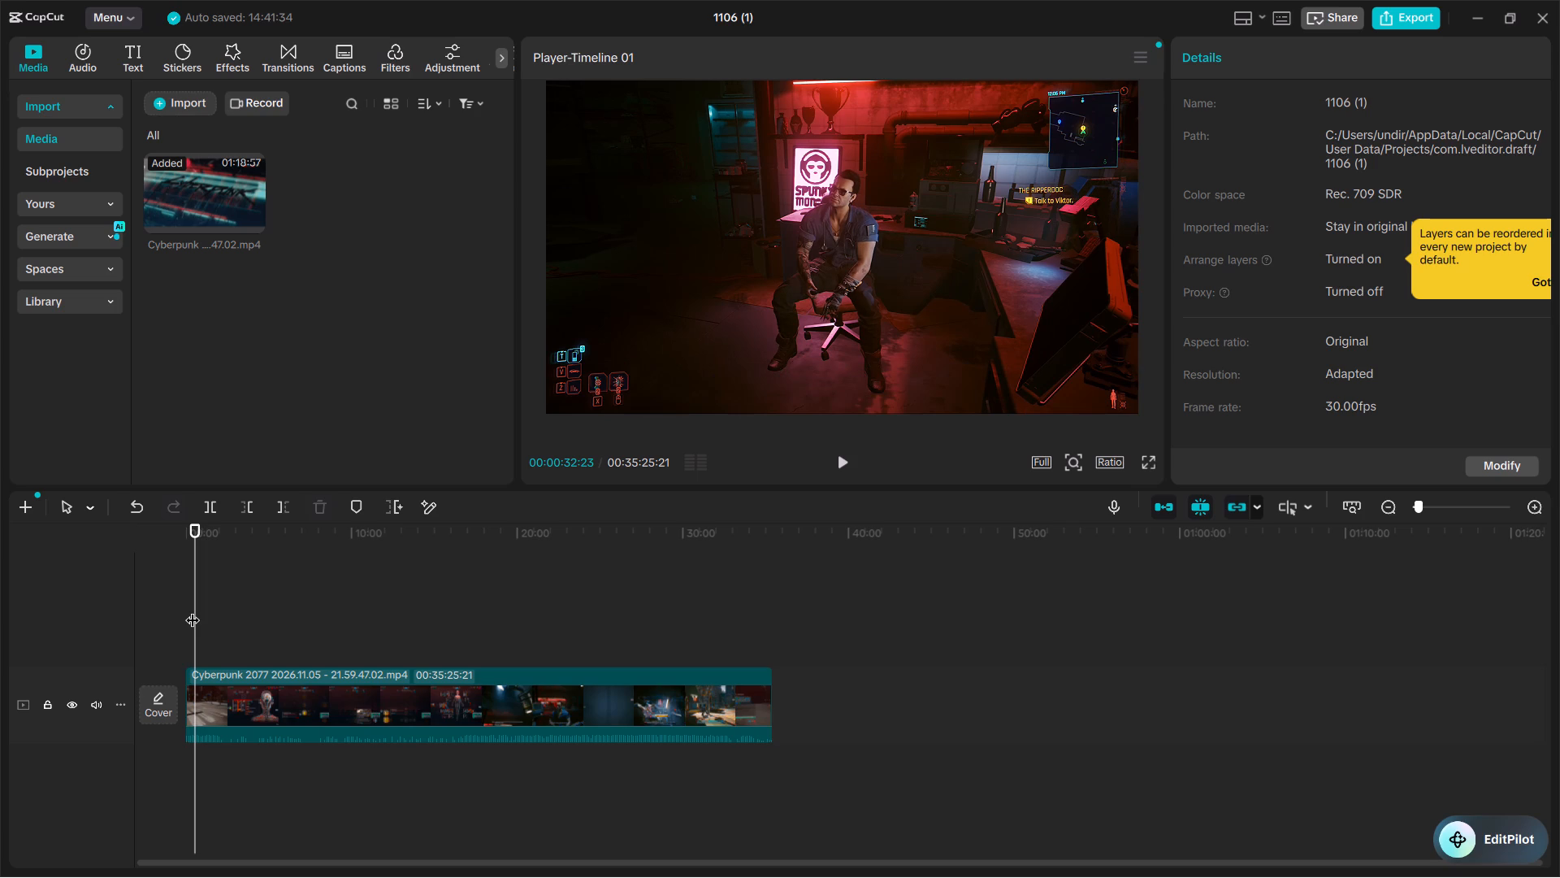
pyautogui.hotkey('ctrl', 'b')
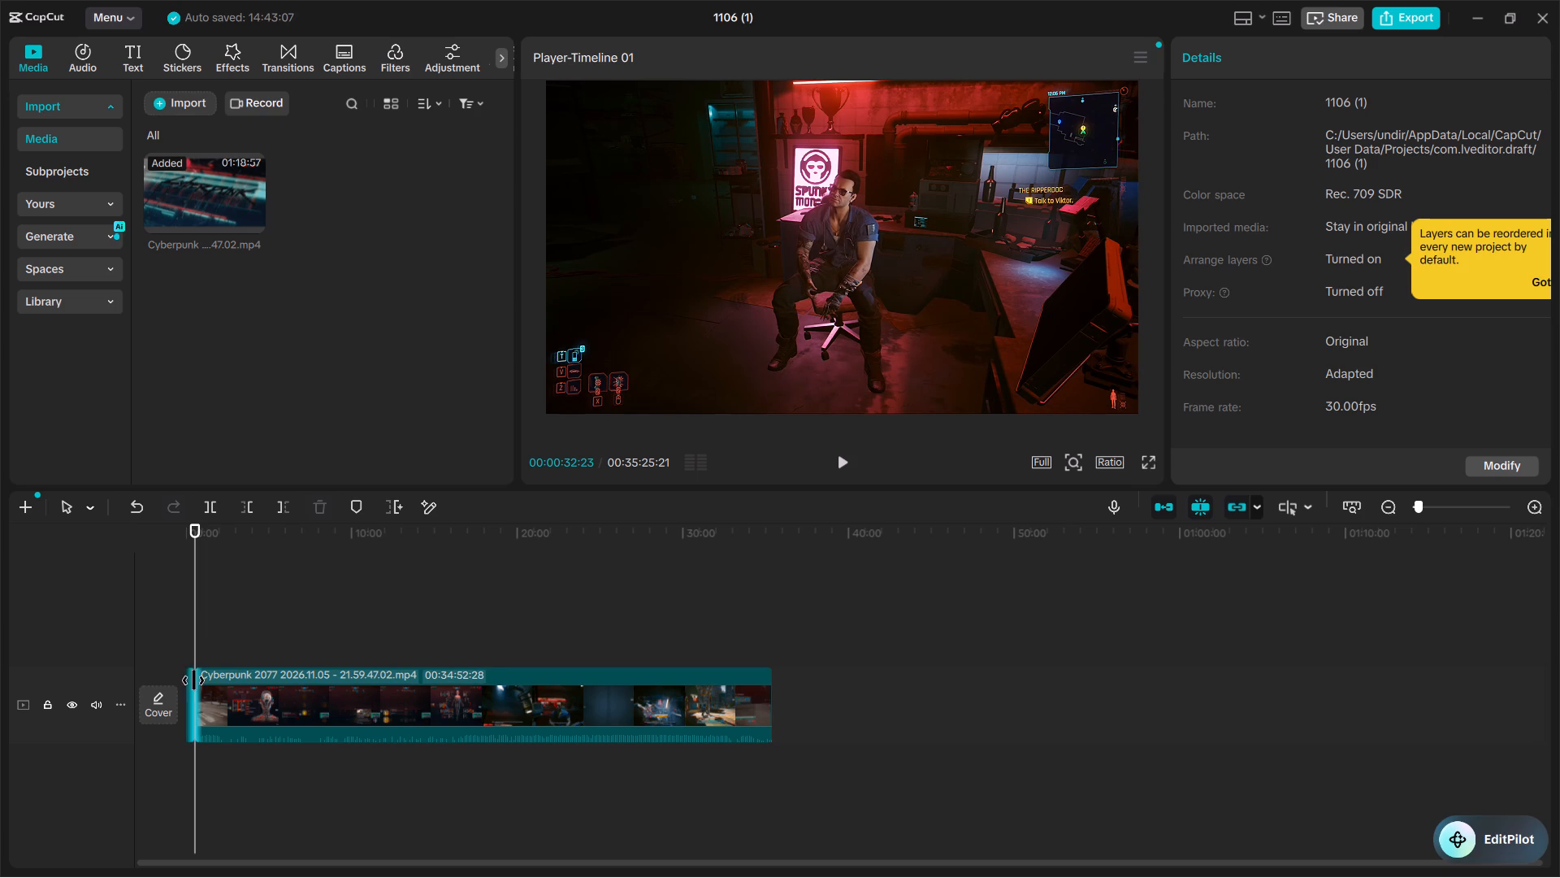
# Delete the short first part of the recording, before the split.
pyautogui.click(186, 685)
pyautogui.press('Delete')
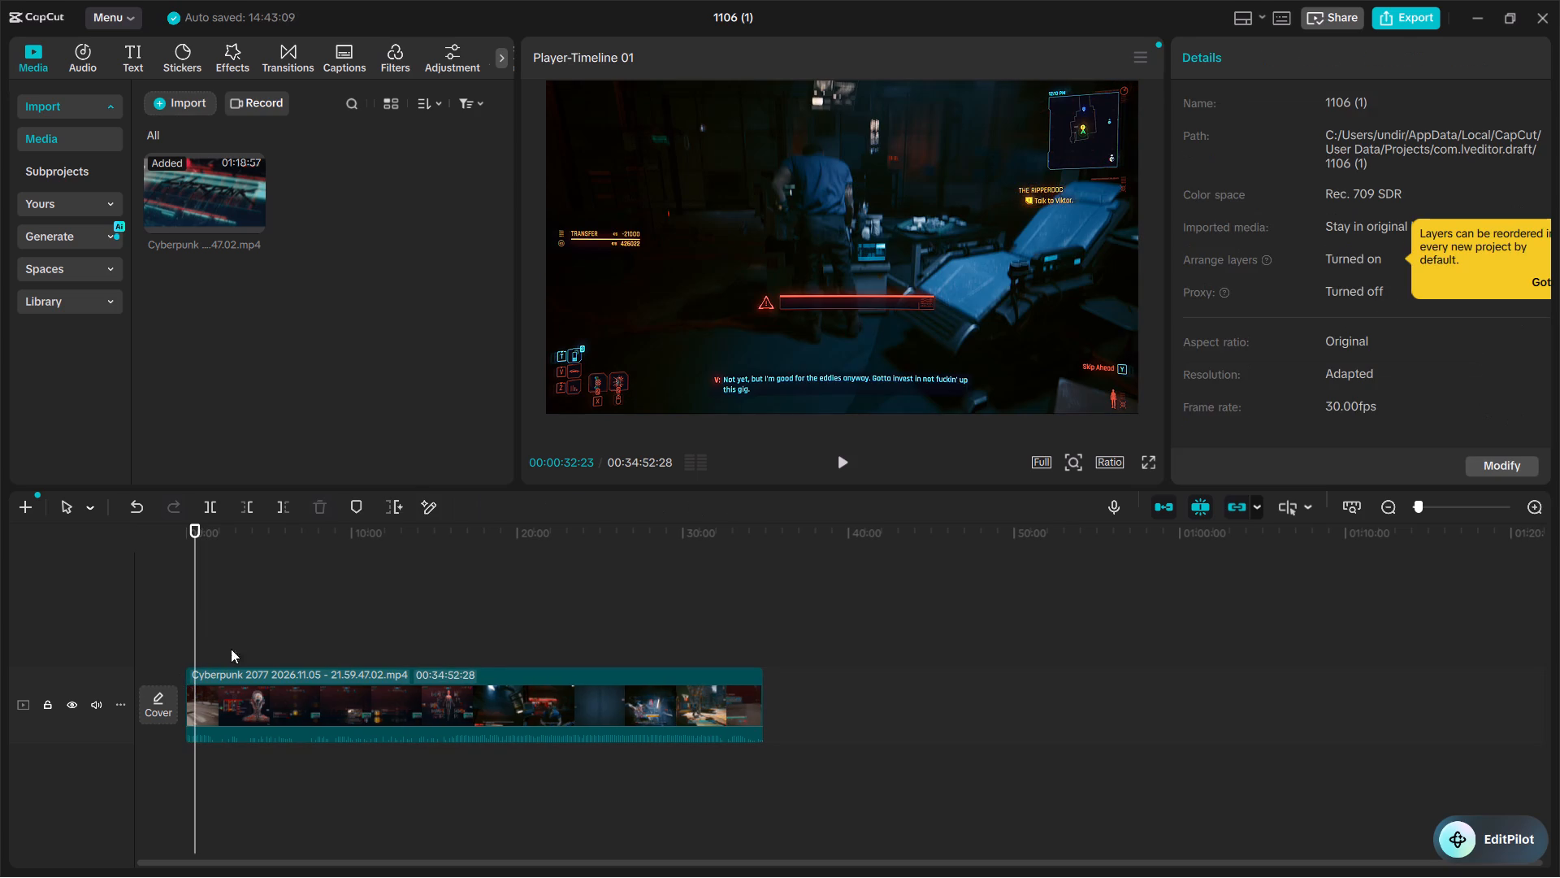
# Play the remaining clip from its start and split it at 00:00:46:15, in the shot of the clinic's instrument tray.
pyautogui.moveTo(237, 645); pyautogui.dragTo(130, 645)
pyautogui.press('space')
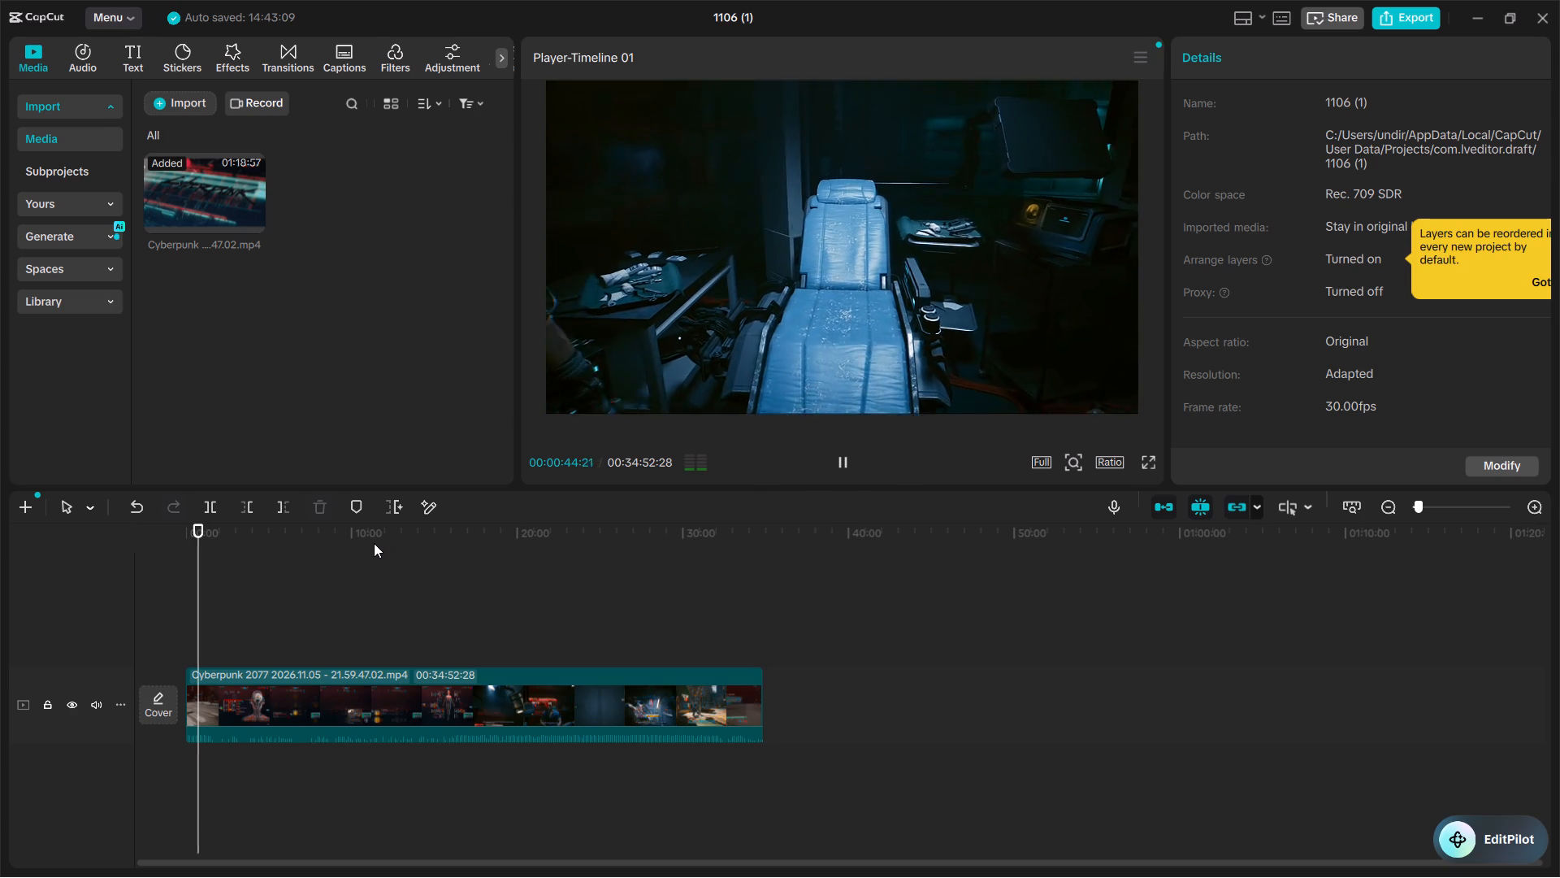
pyautogui.press('space')
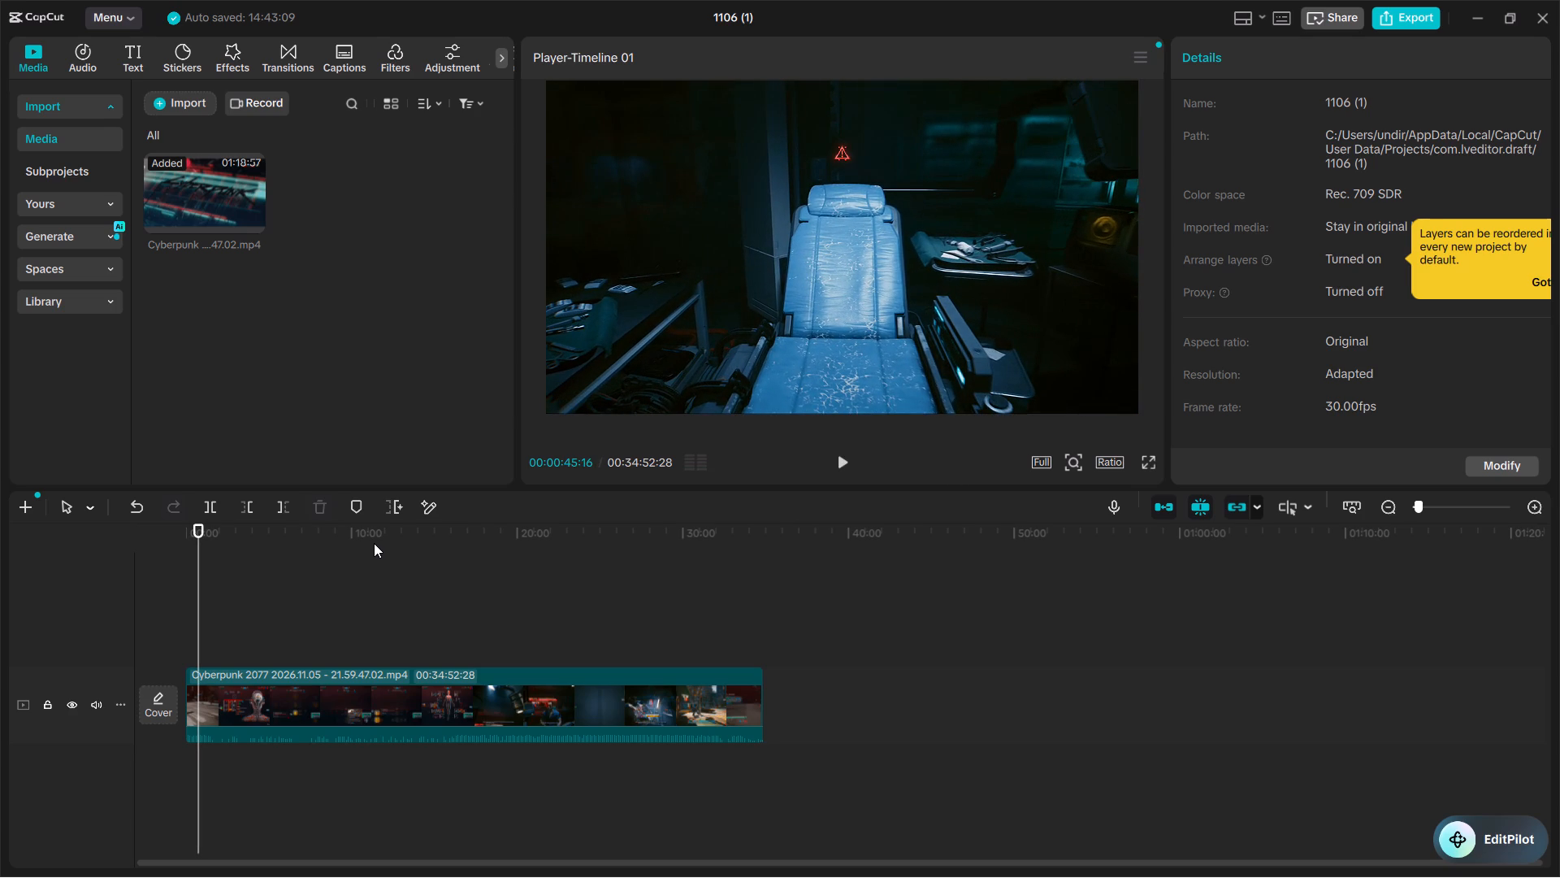
pyautogui.press('space')
pyautogui.press('space')
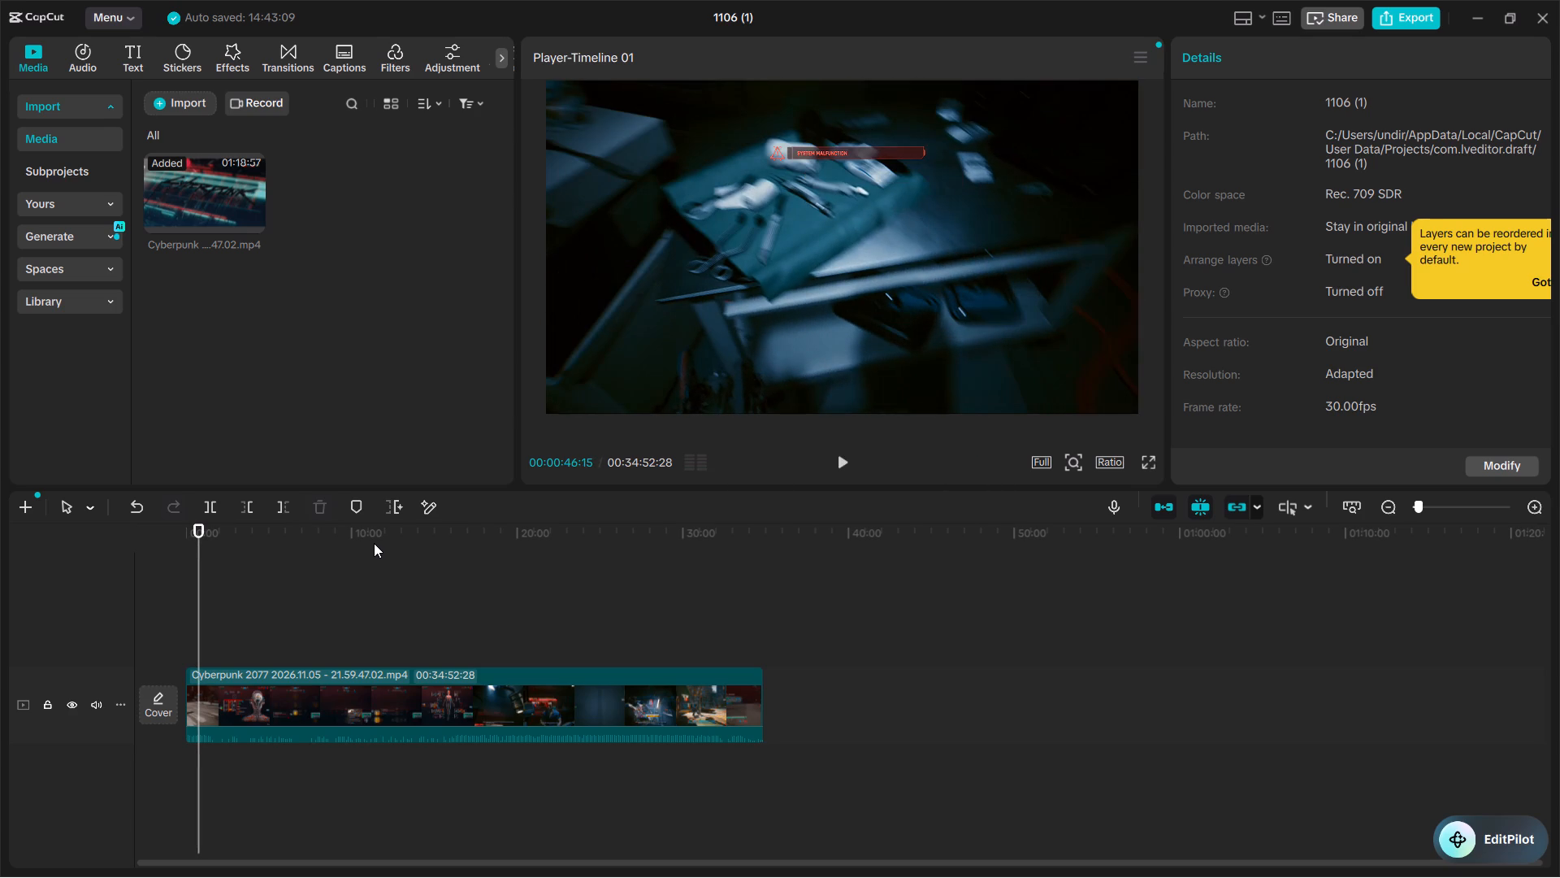
pyautogui.hotkey('ctrl', 'b')
# Delete the long part of the recording after the 00:00:46:15 split.
pyautogui.click(276, 692)
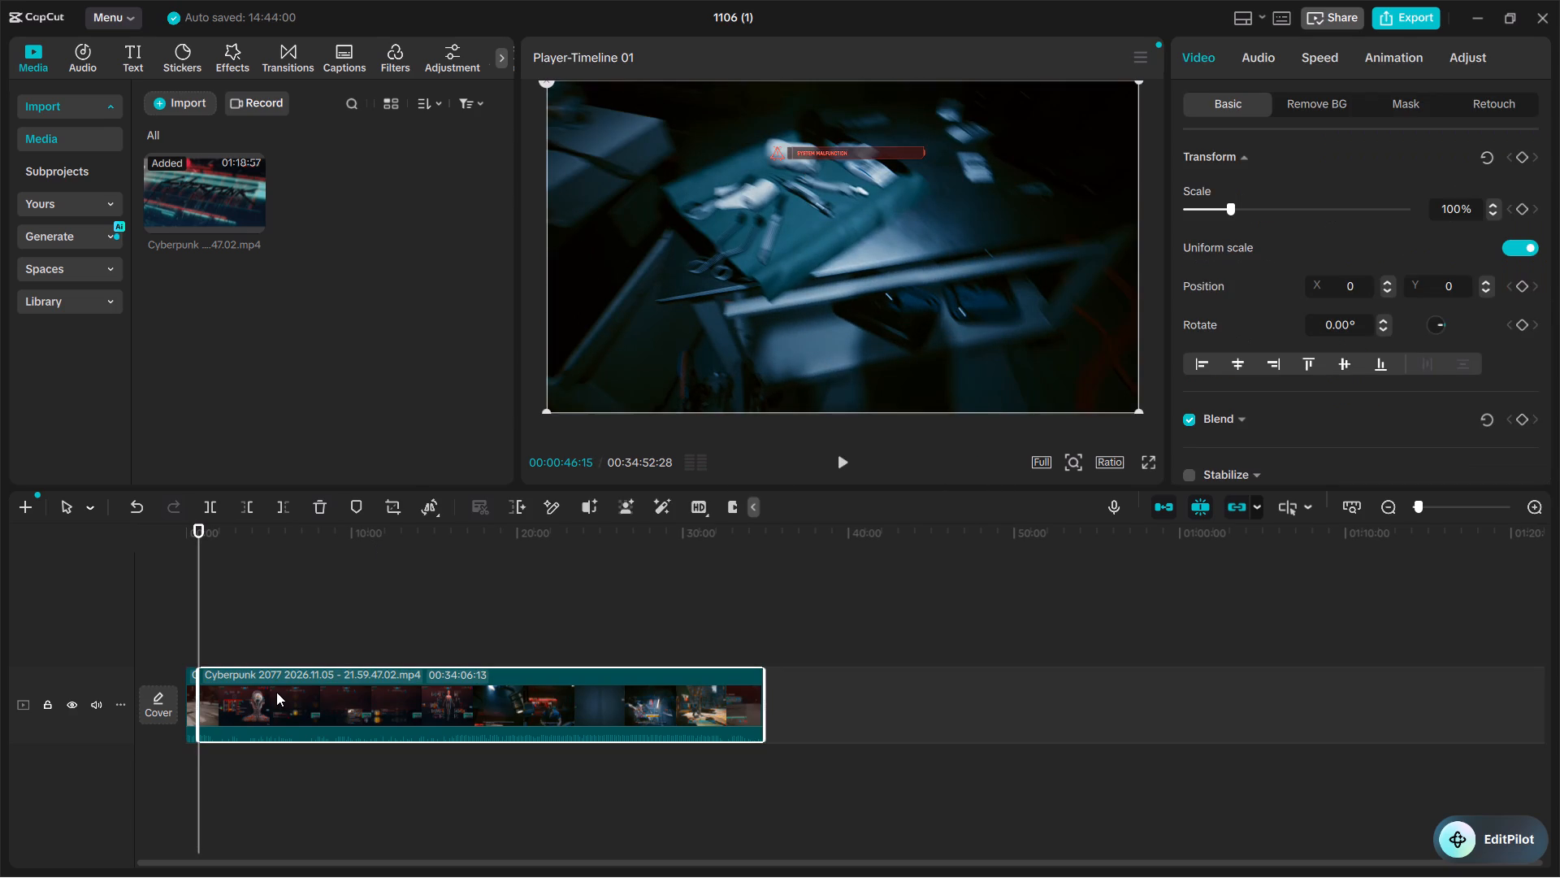
pyautogui.press('Delete')
# Fit the shortened clip to the timeline and set its playback speed to 1.10x, checking it in playback.
pyautogui.press('space')
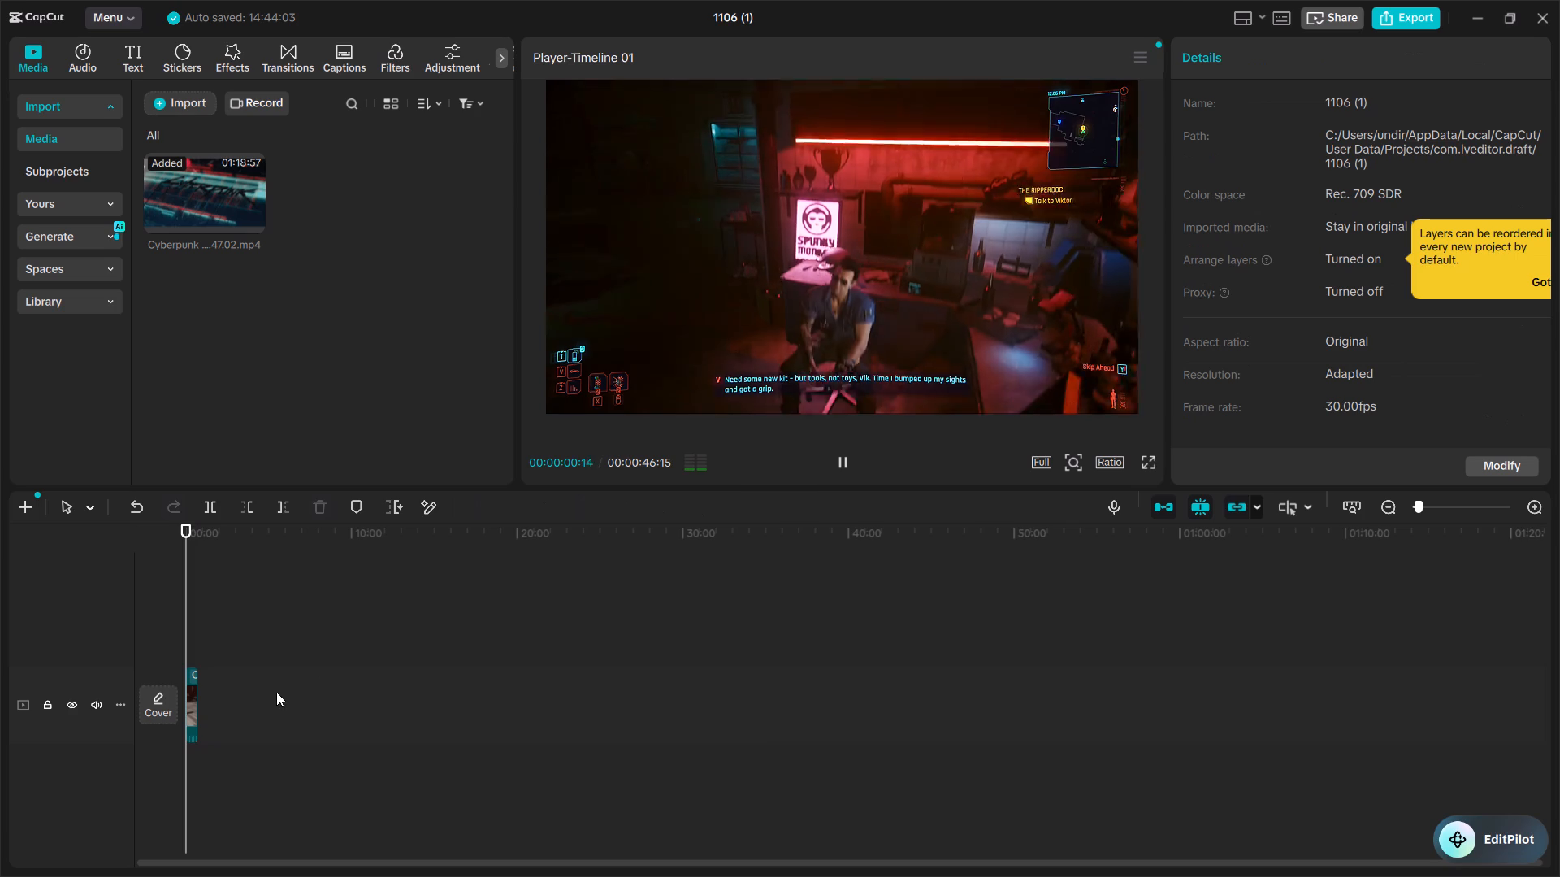
pyautogui.click(1354, 514)
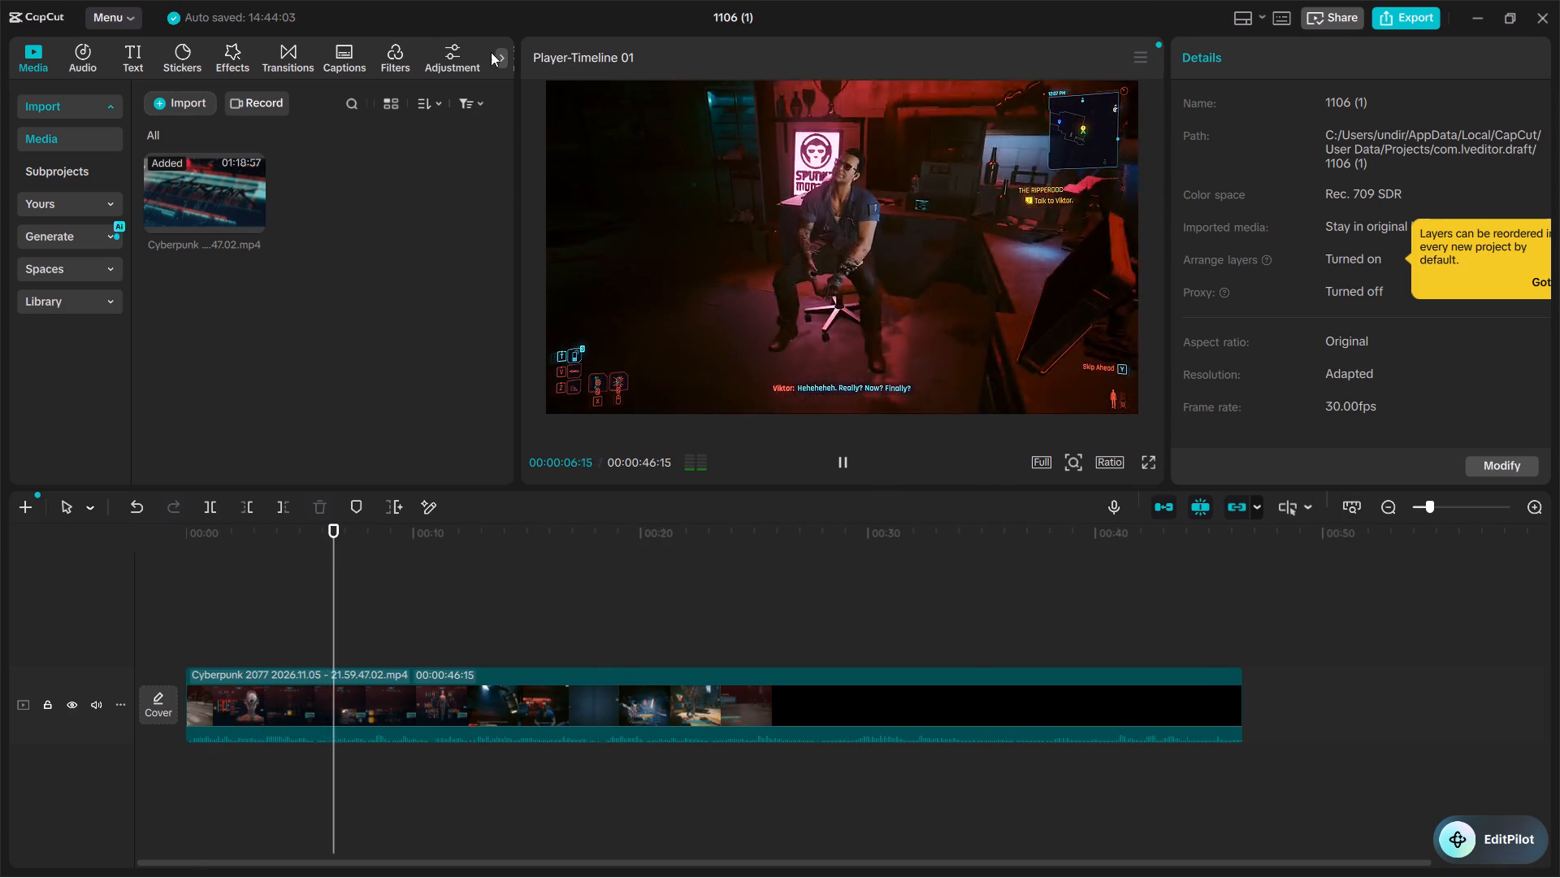
pyautogui.click(622, 678)
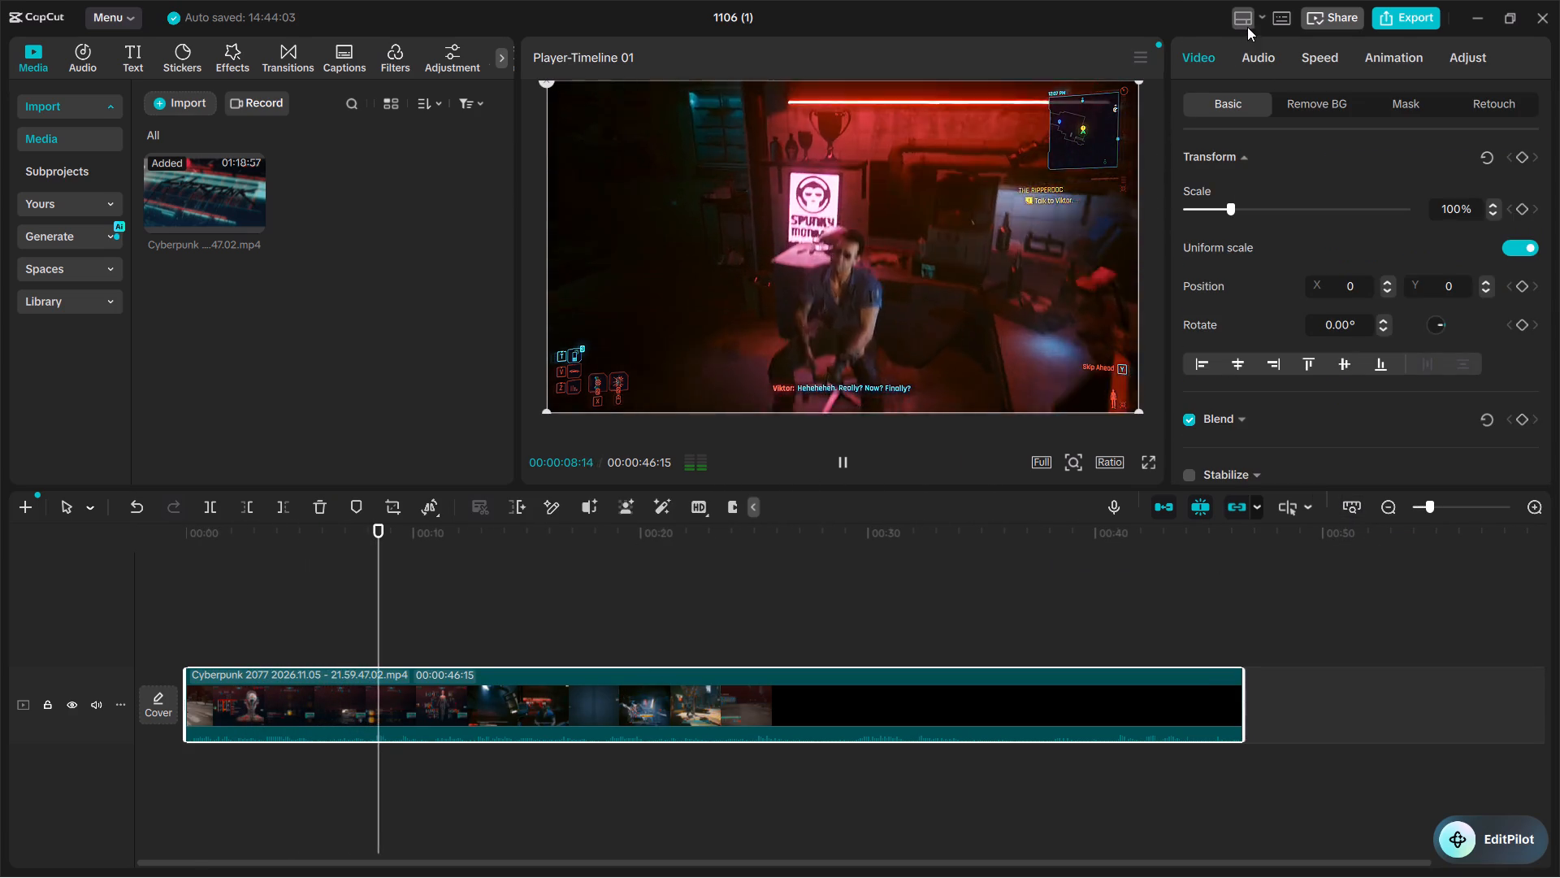
pyautogui.click(1324, 58)
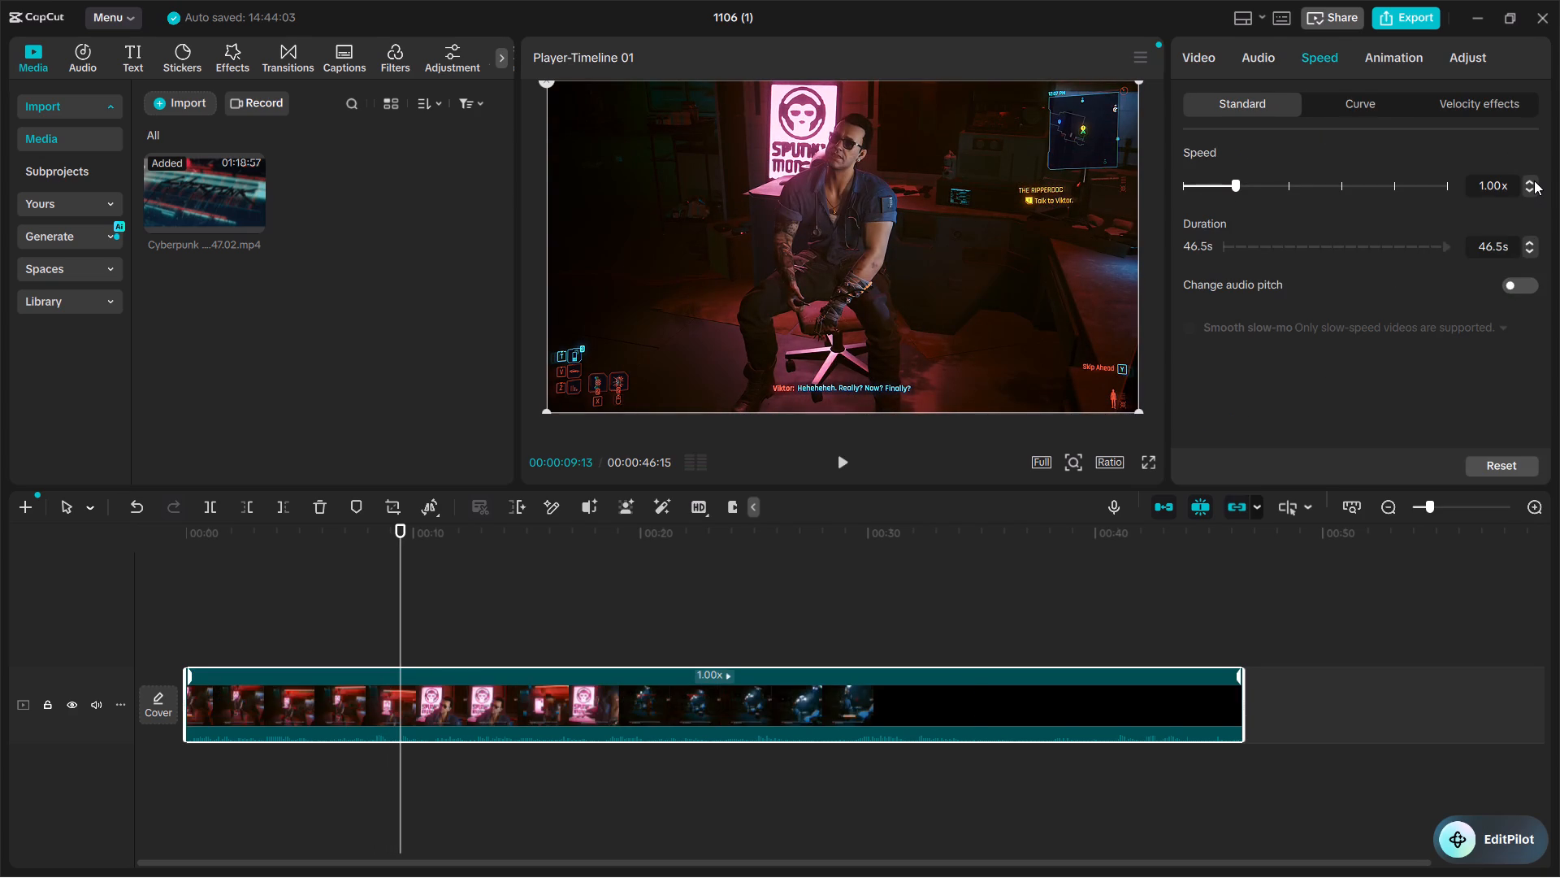
pyautogui.doubleClick(1534, 180)
pyautogui.press('space')
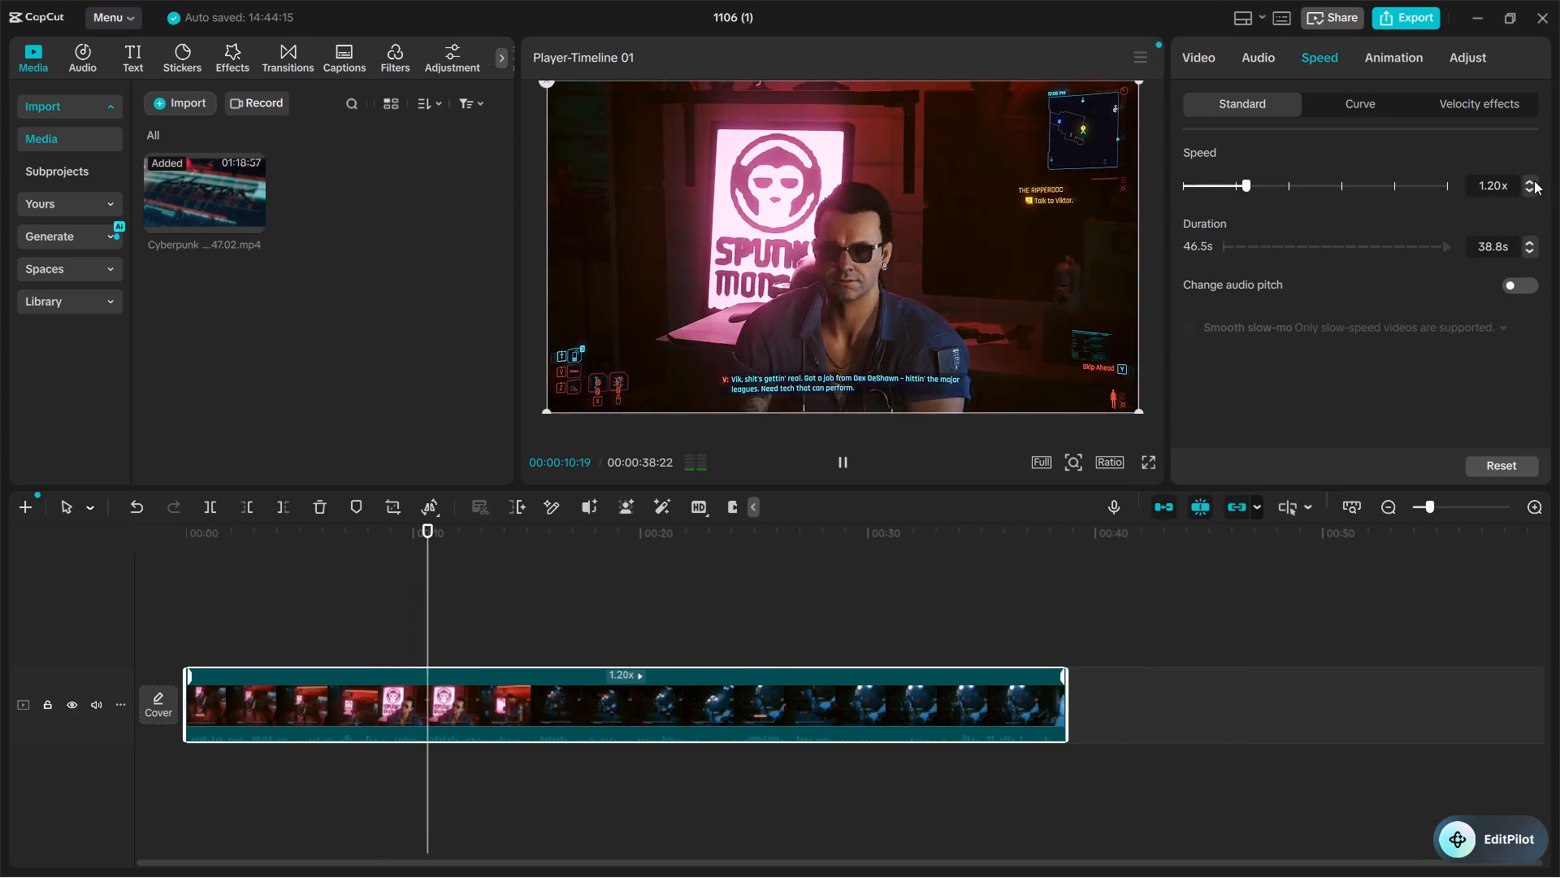
pyautogui.click(1527, 192)
pyautogui.press('space')
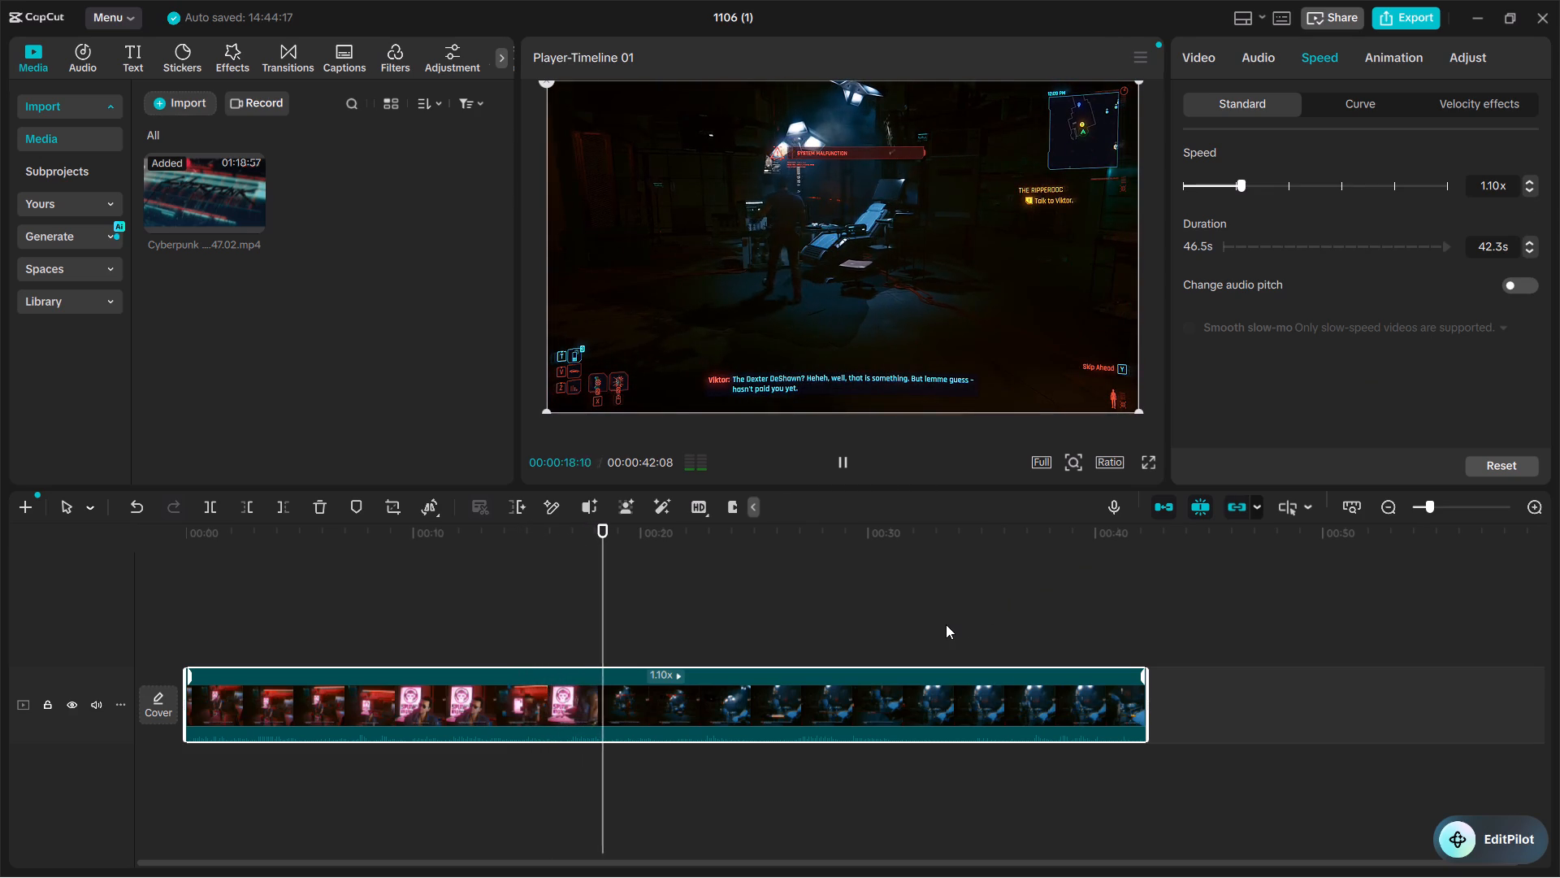
pyautogui.click(961, 443)
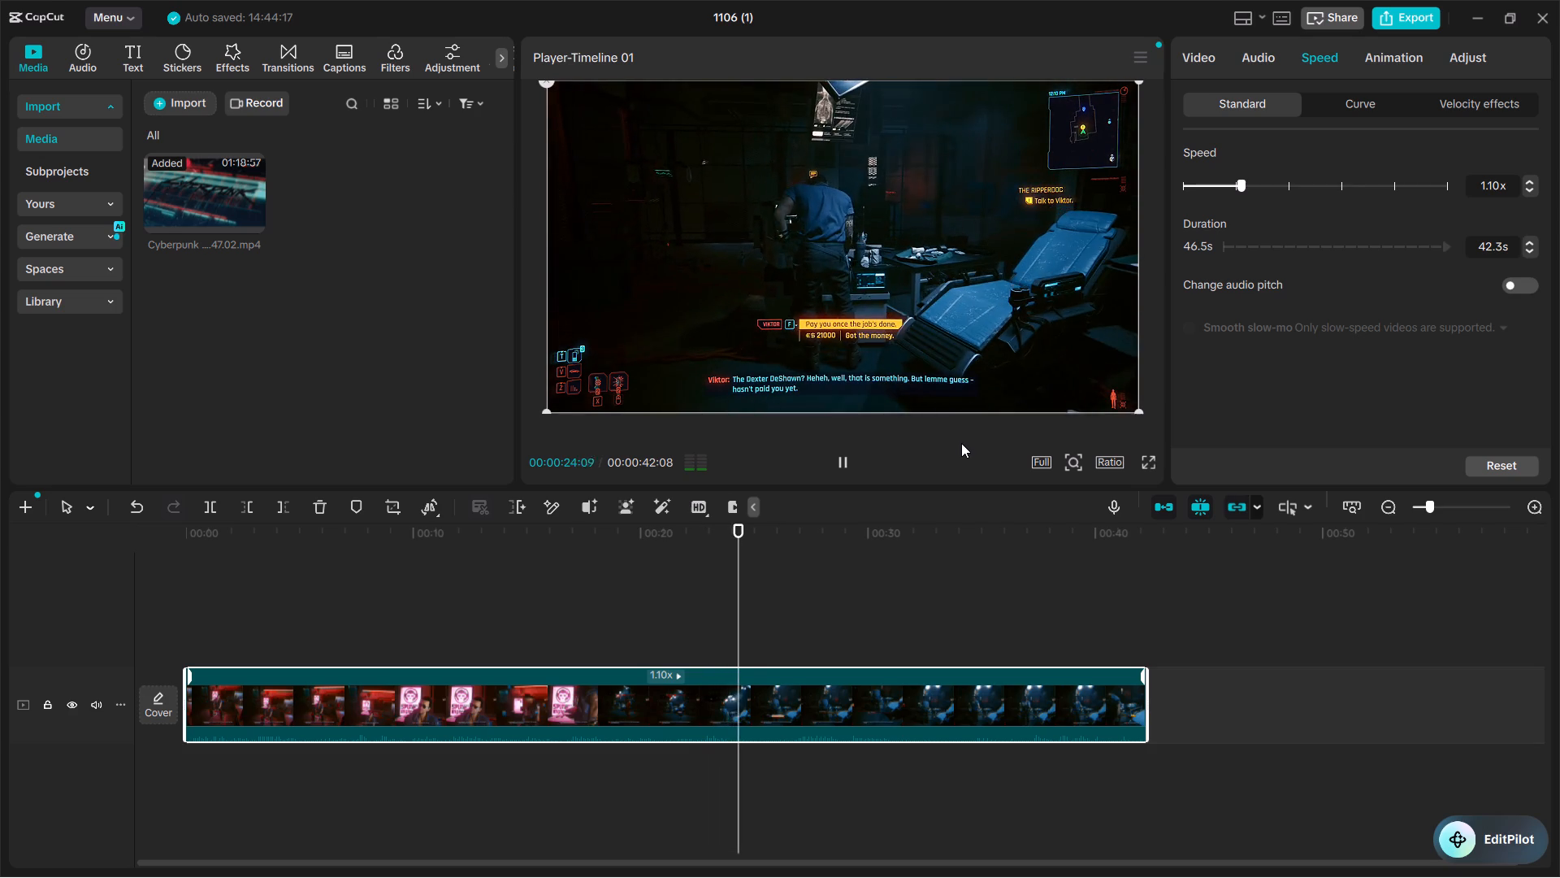
# Export the video under the name 02 as a 1080P mp4 and close the export dialog without sharing.
pyautogui.click(1393, 19)
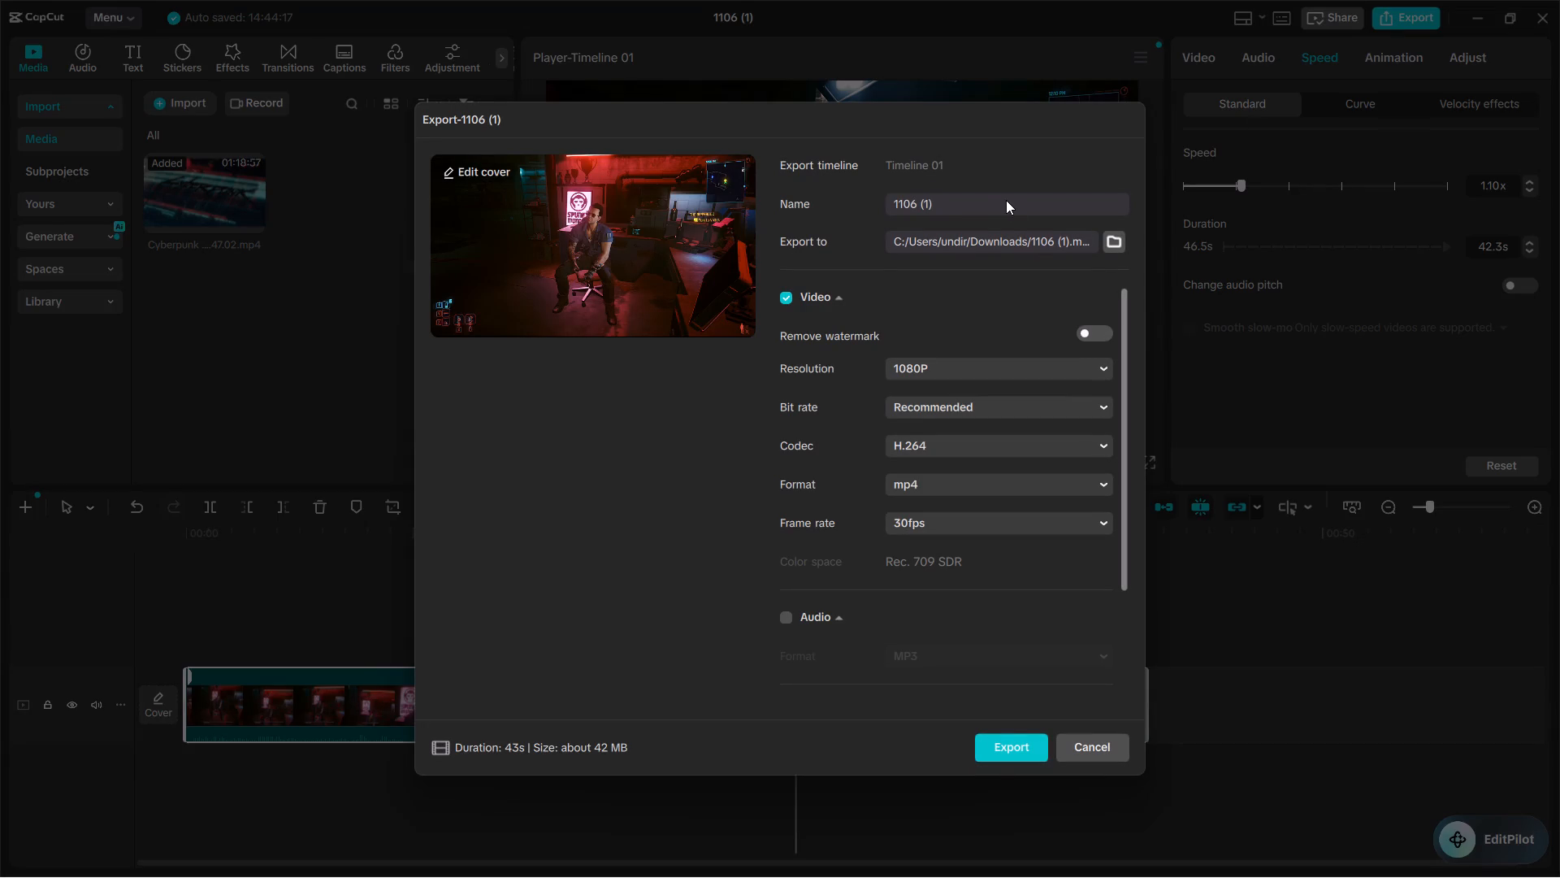
pyautogui.tripleClick(1006, 200)
pyautogui.write('02')
pyautogui.click(1003, 746)
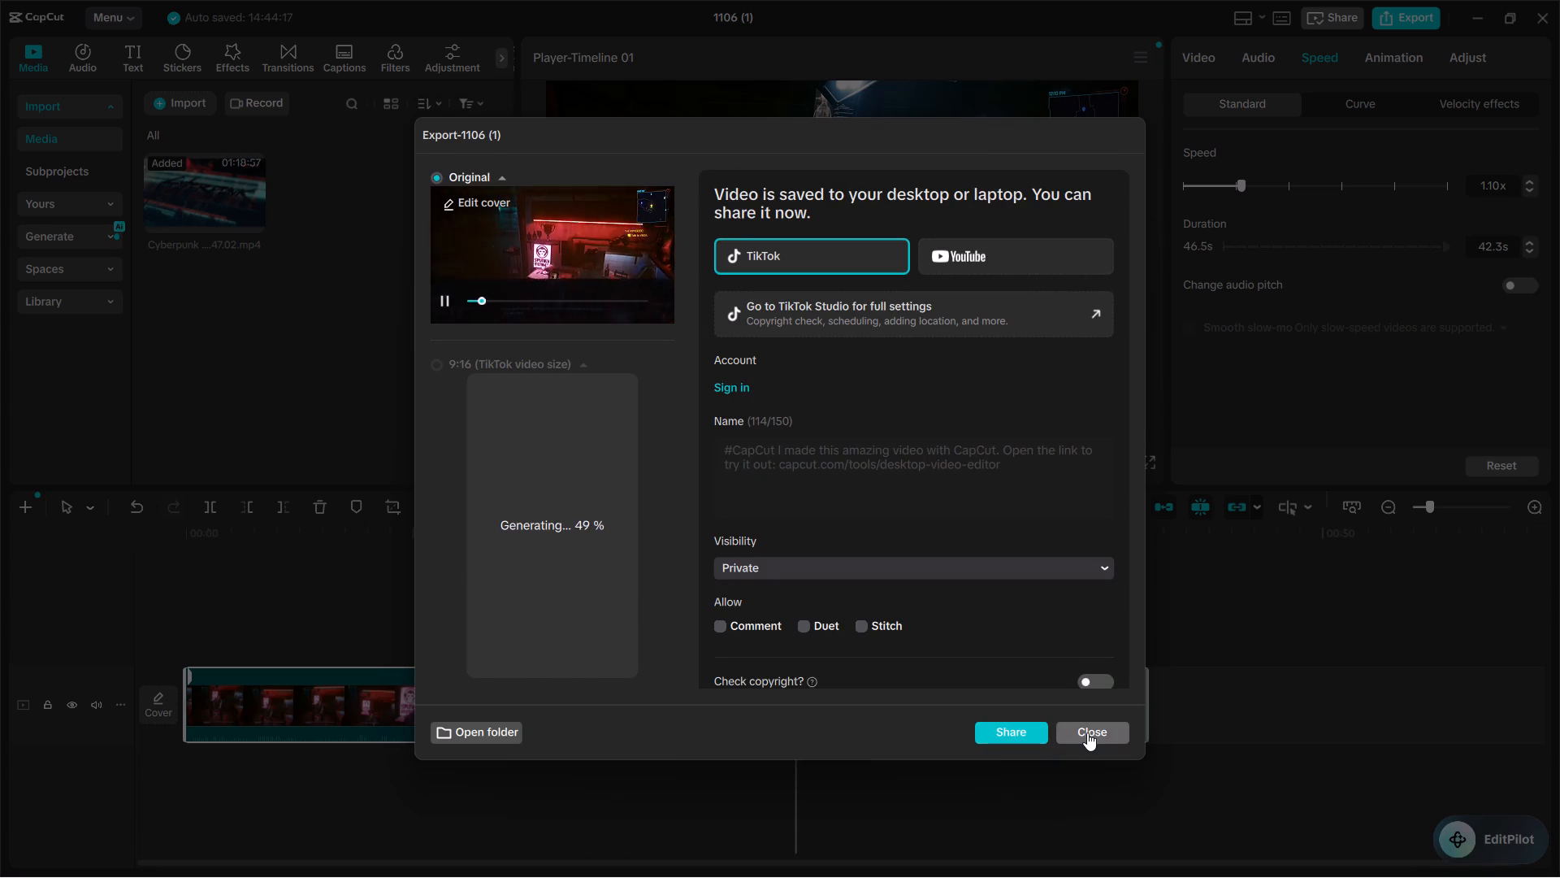
pyautogui.click(1087, 732)
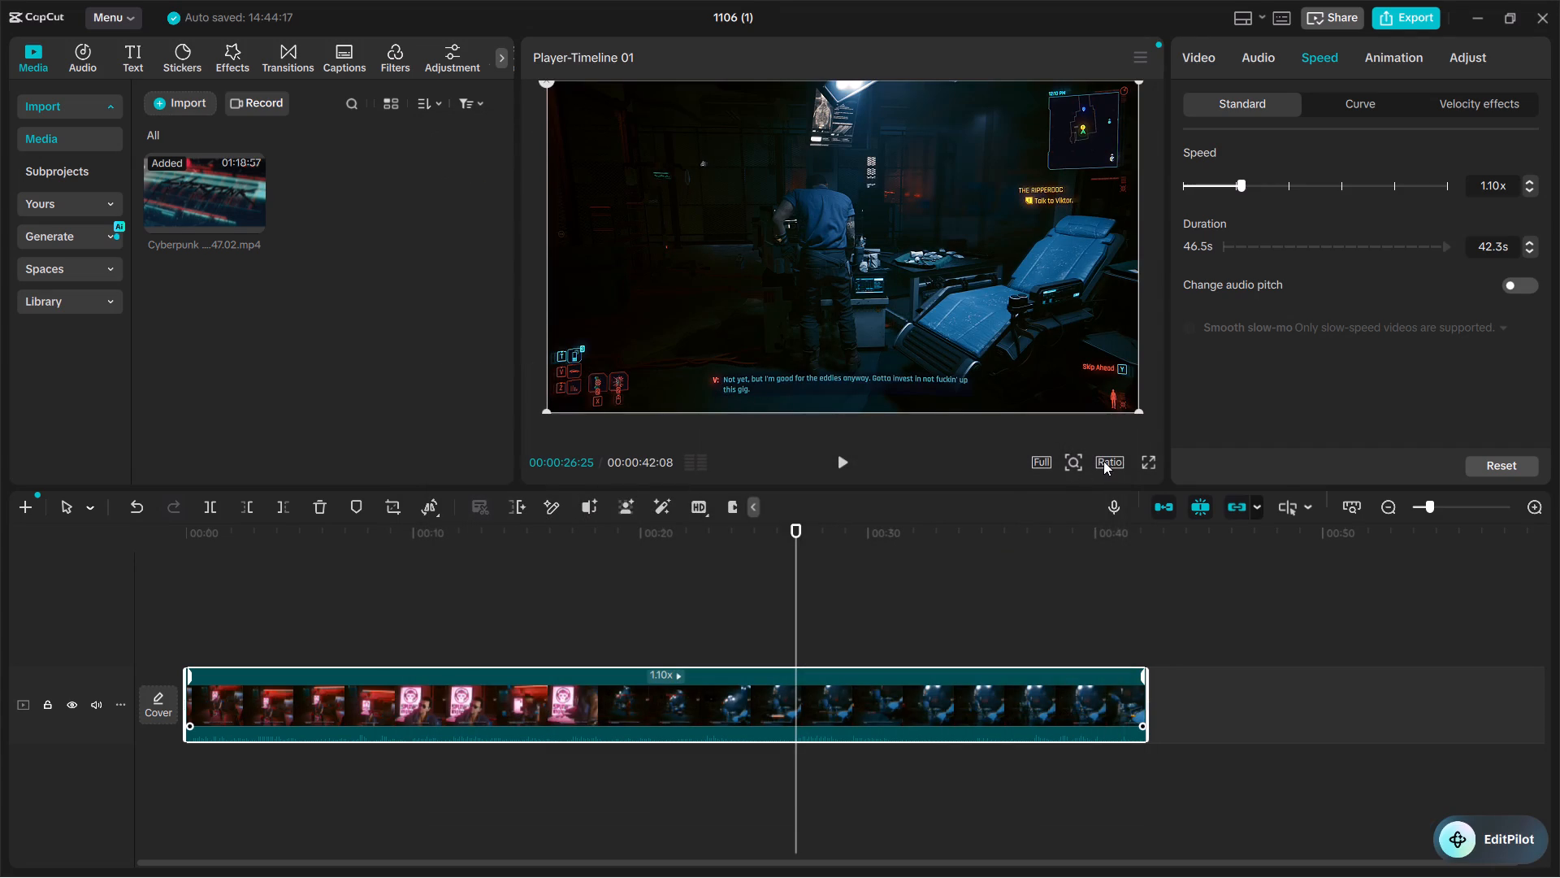
# Change the project's aspect ratio to 9:16.
pyautogui.click(1104, 461)
pyautogui.click(1155, 670)
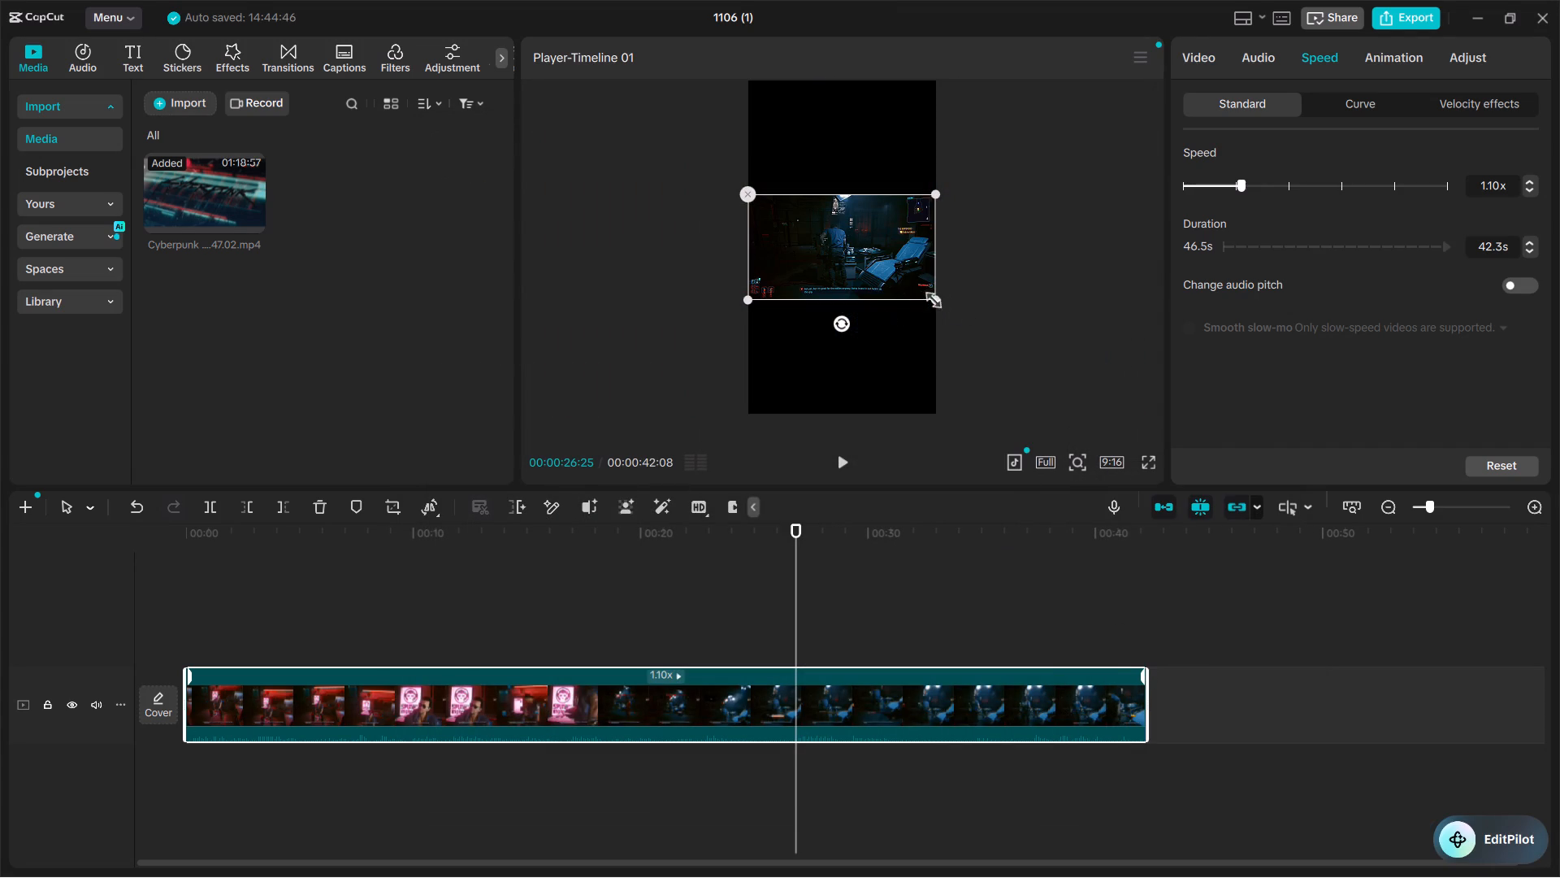
# Enlarge the clip in the vertical frame to a scale of about 214% and play it to check the framing.
pyautogui.moveTo(928, 296); pyautogui.dragTo(1054, 628)
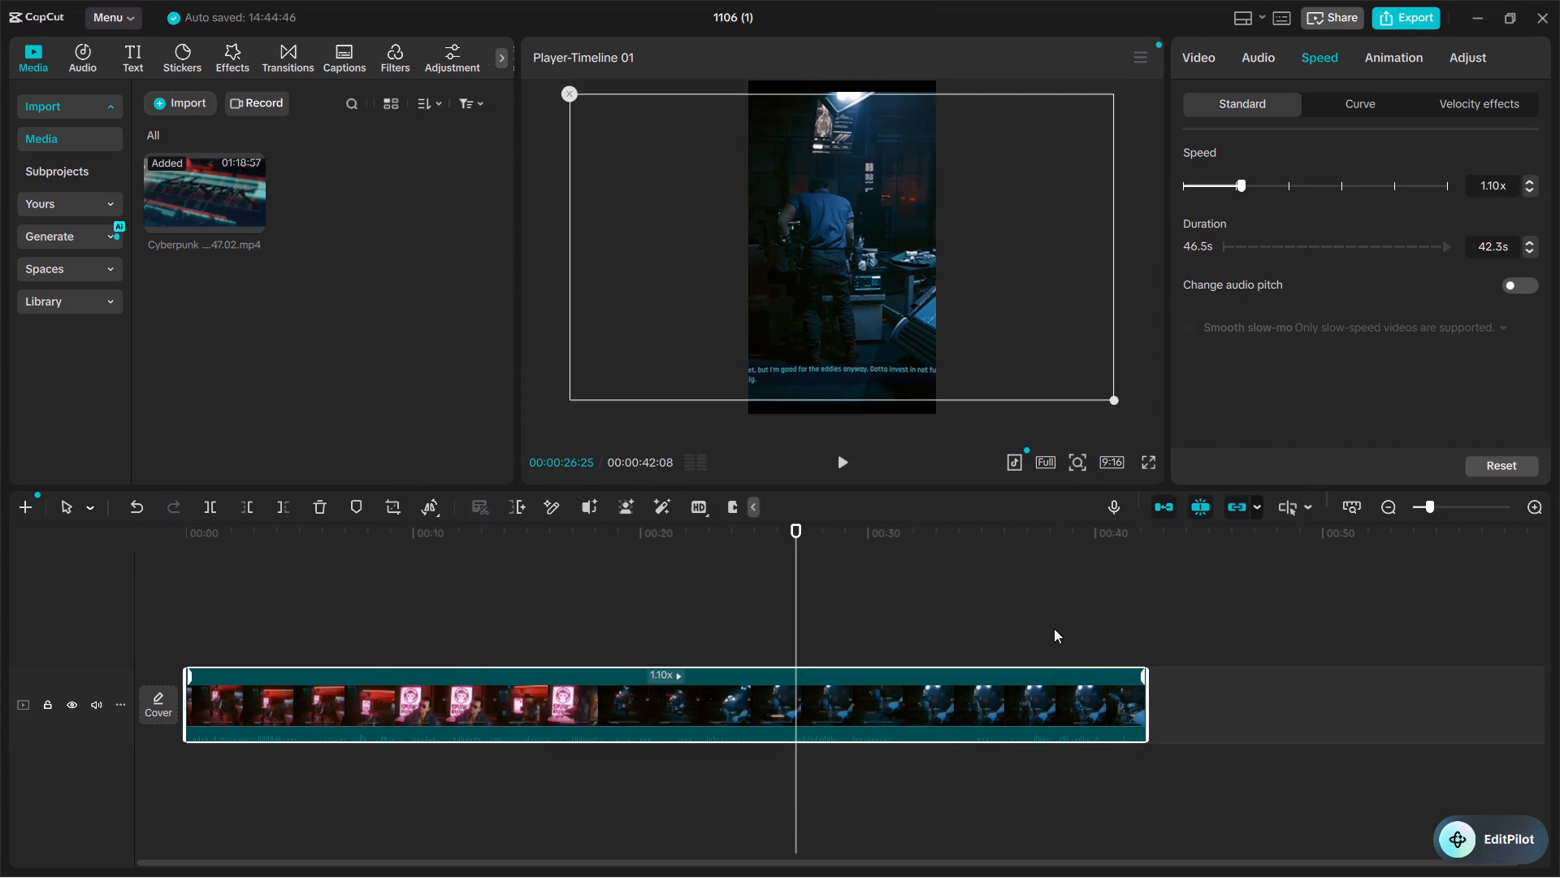
pyautogui.moveTo(1054, 628); pyautogui.dragTo(986, 530)
pyautogui.press('space')
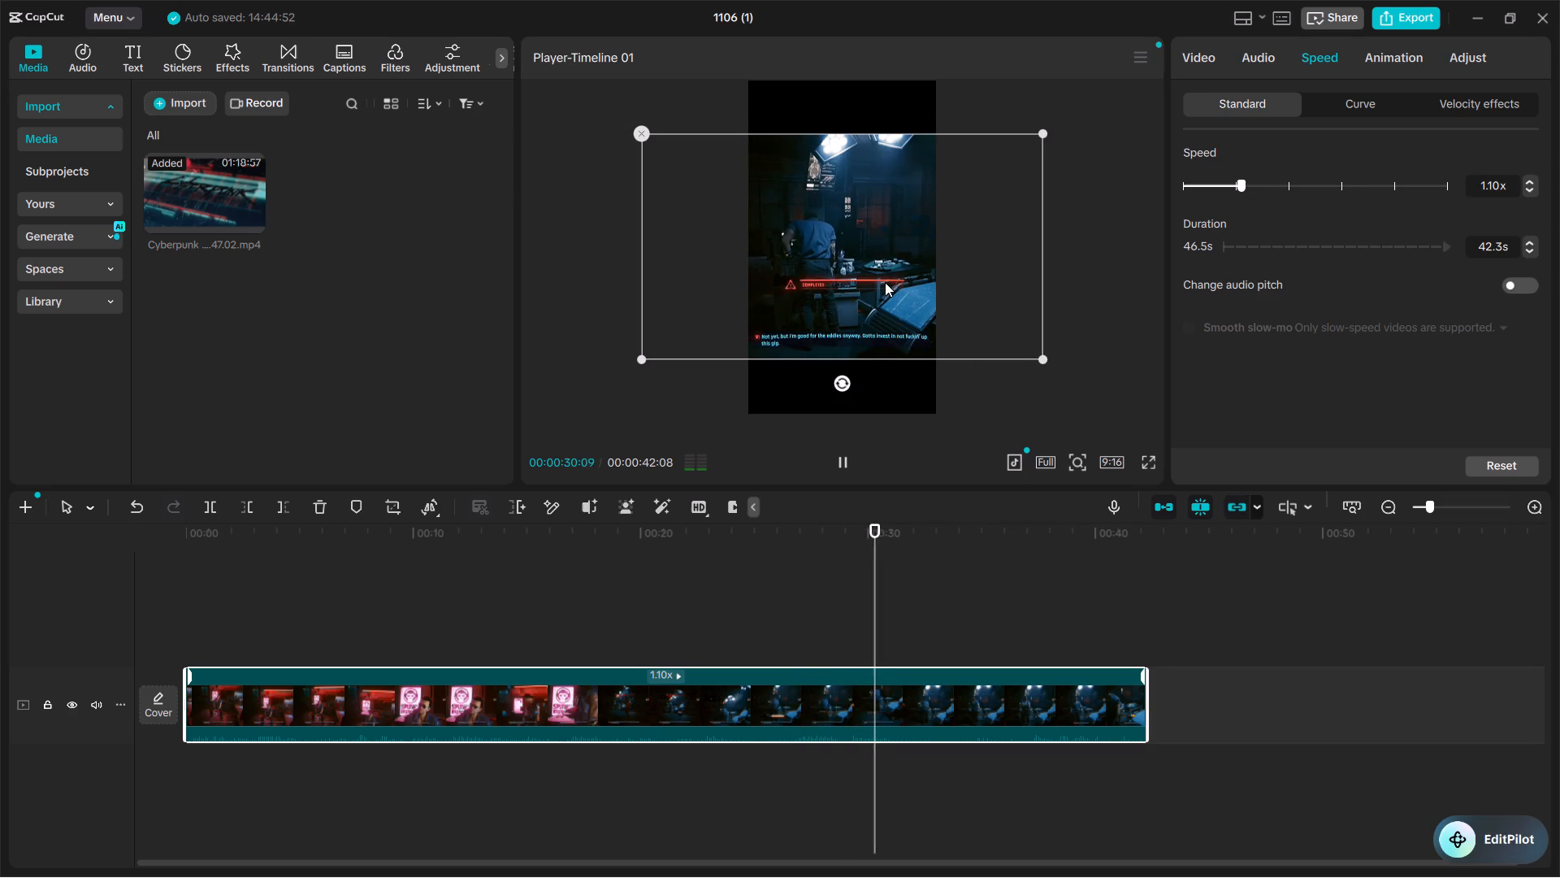
pyautogui.click(1028, 393)
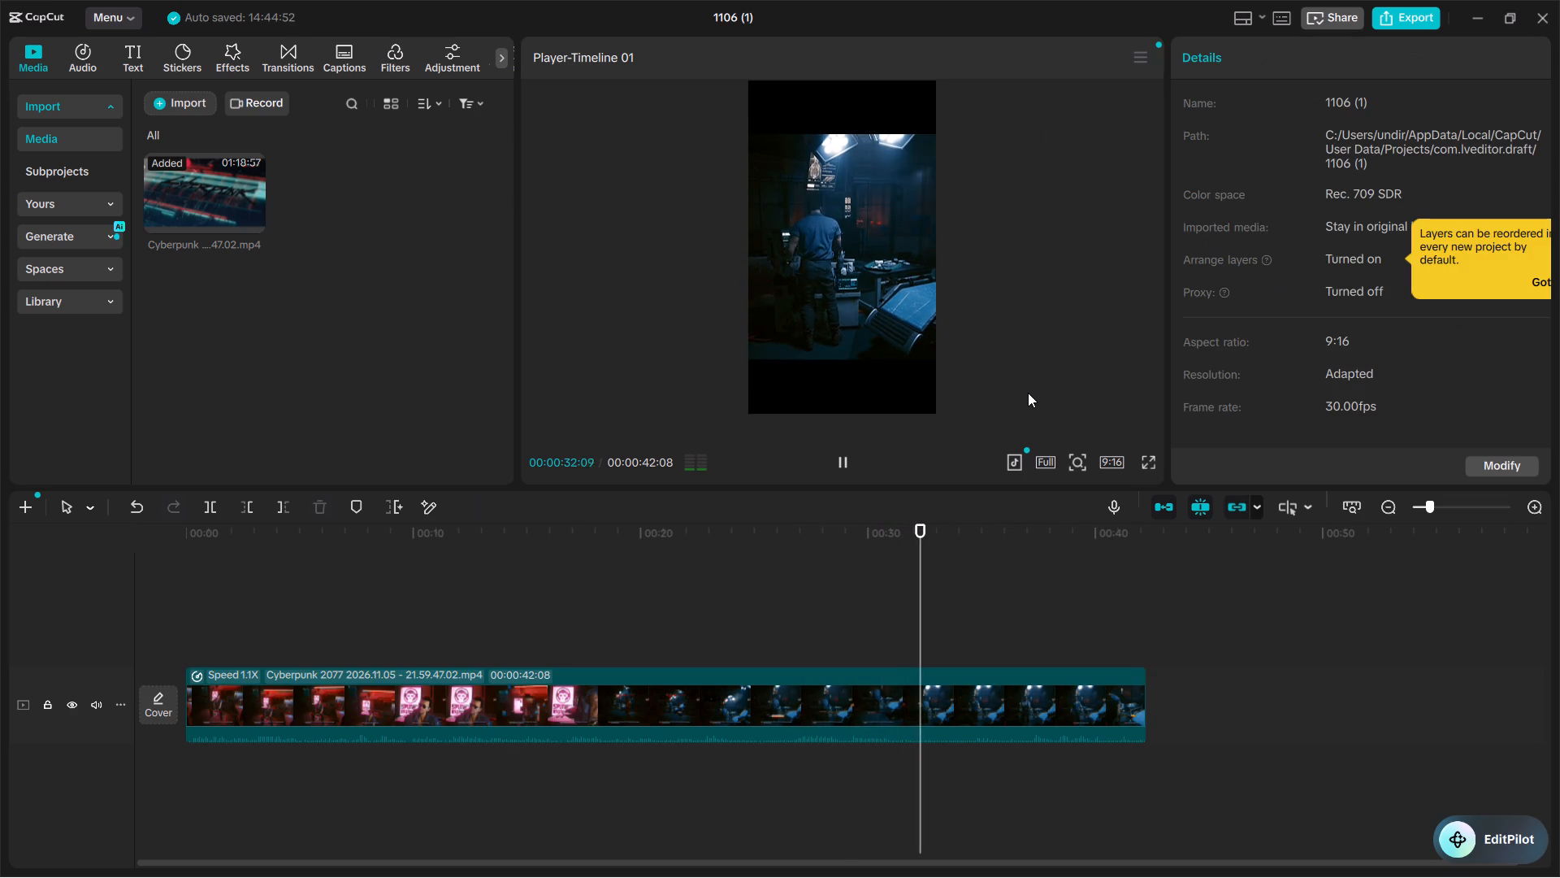
# Move the clip slightly down in the vertical frame, to X 0 and about Y -88.
pyautogui.click(841, 247)
pyautogui.moveTo(841, 247); pyautogui.dragTo(840, 275)
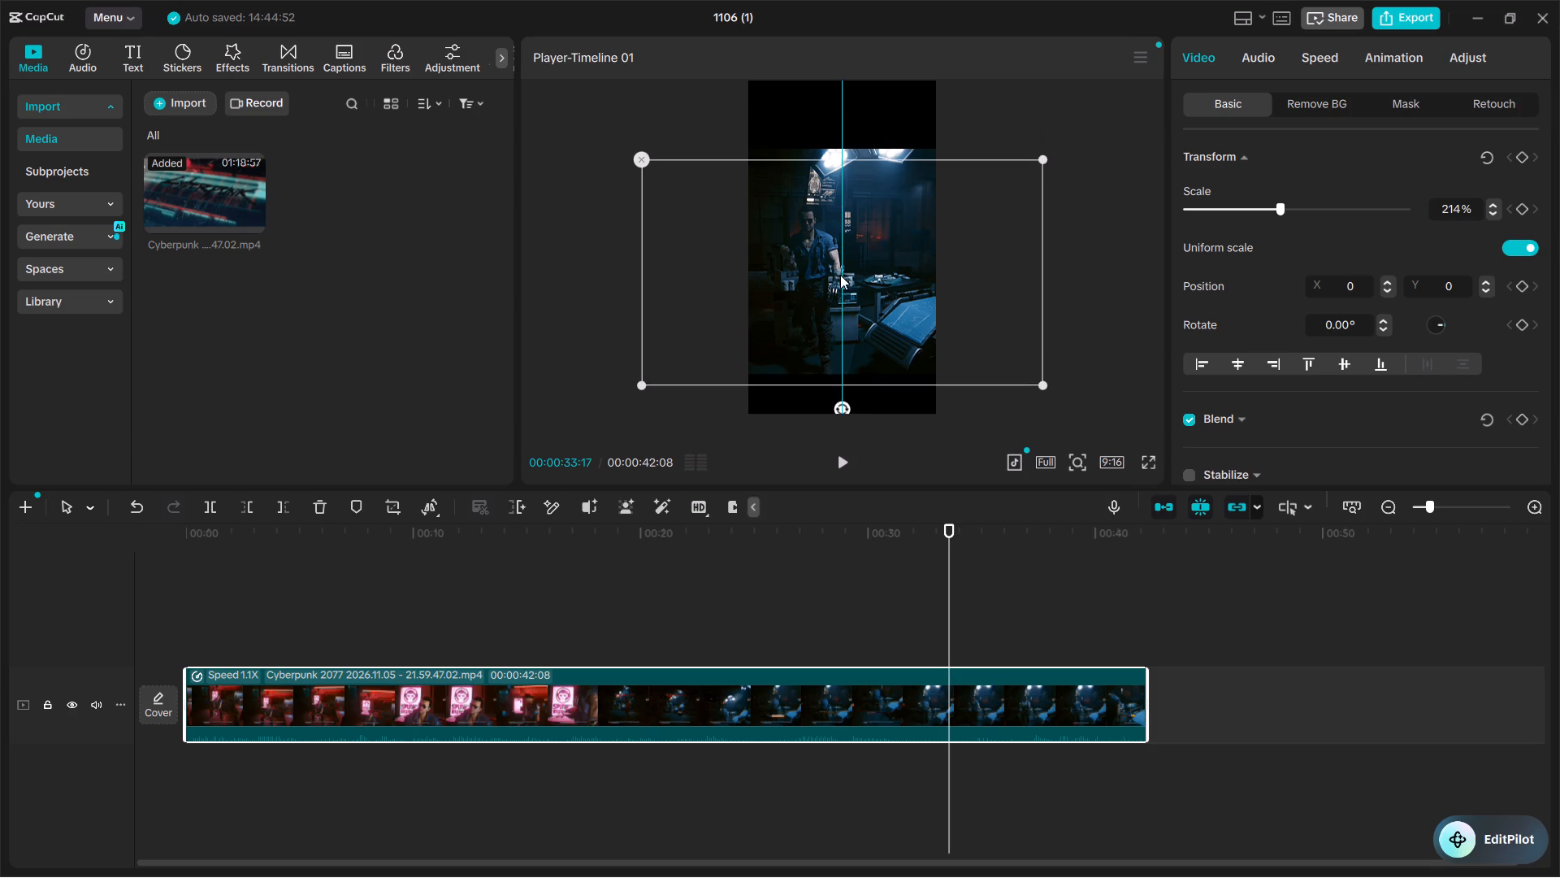
pyautogui.moveTo(840, 275); pyautogui.dragTo(840, 256)
# Add a default text above the clip at the timeline's start and extend it to the clip's end.
pyautogui.click(126, 58)
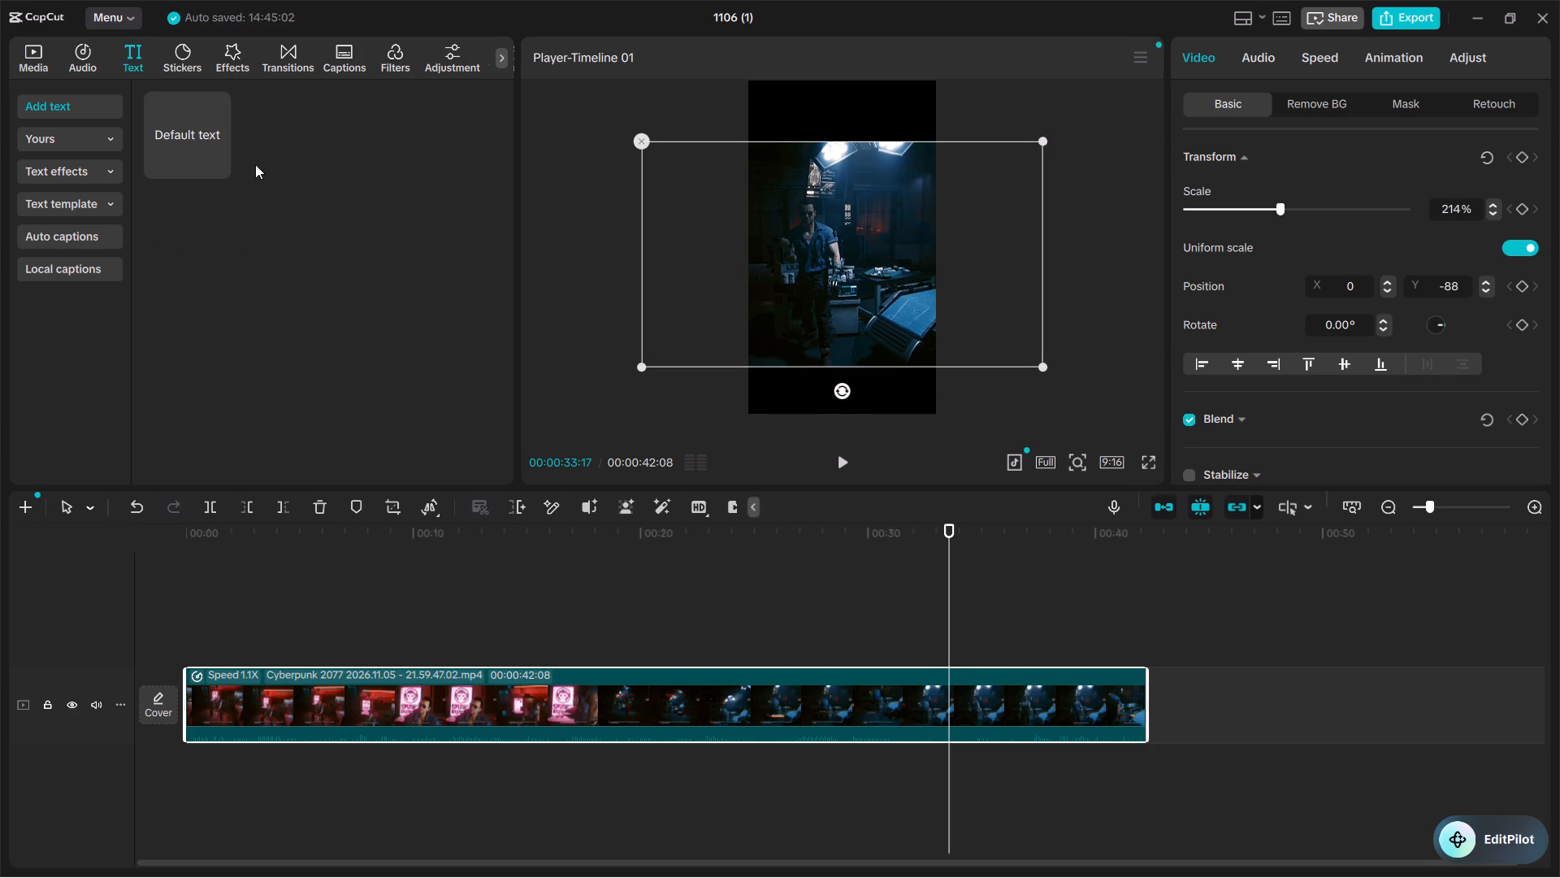
pyautogui.moveTo(182, 116); pyautogui.dragTo(800, 185)
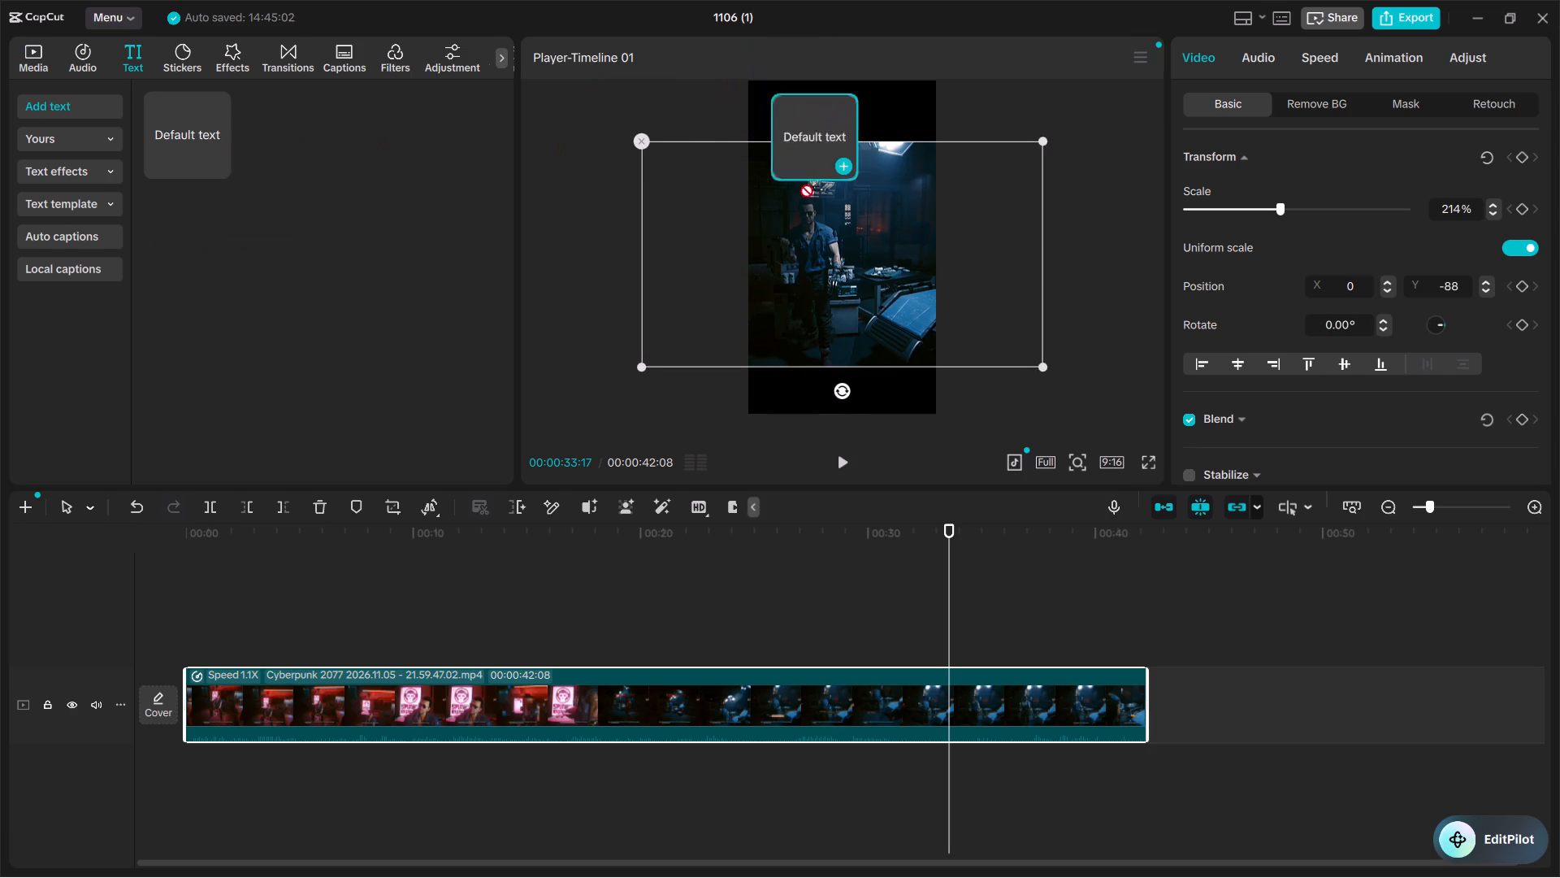
pyautogui.moveTo(800, 185); pyautogui.dragTo(167, 632)
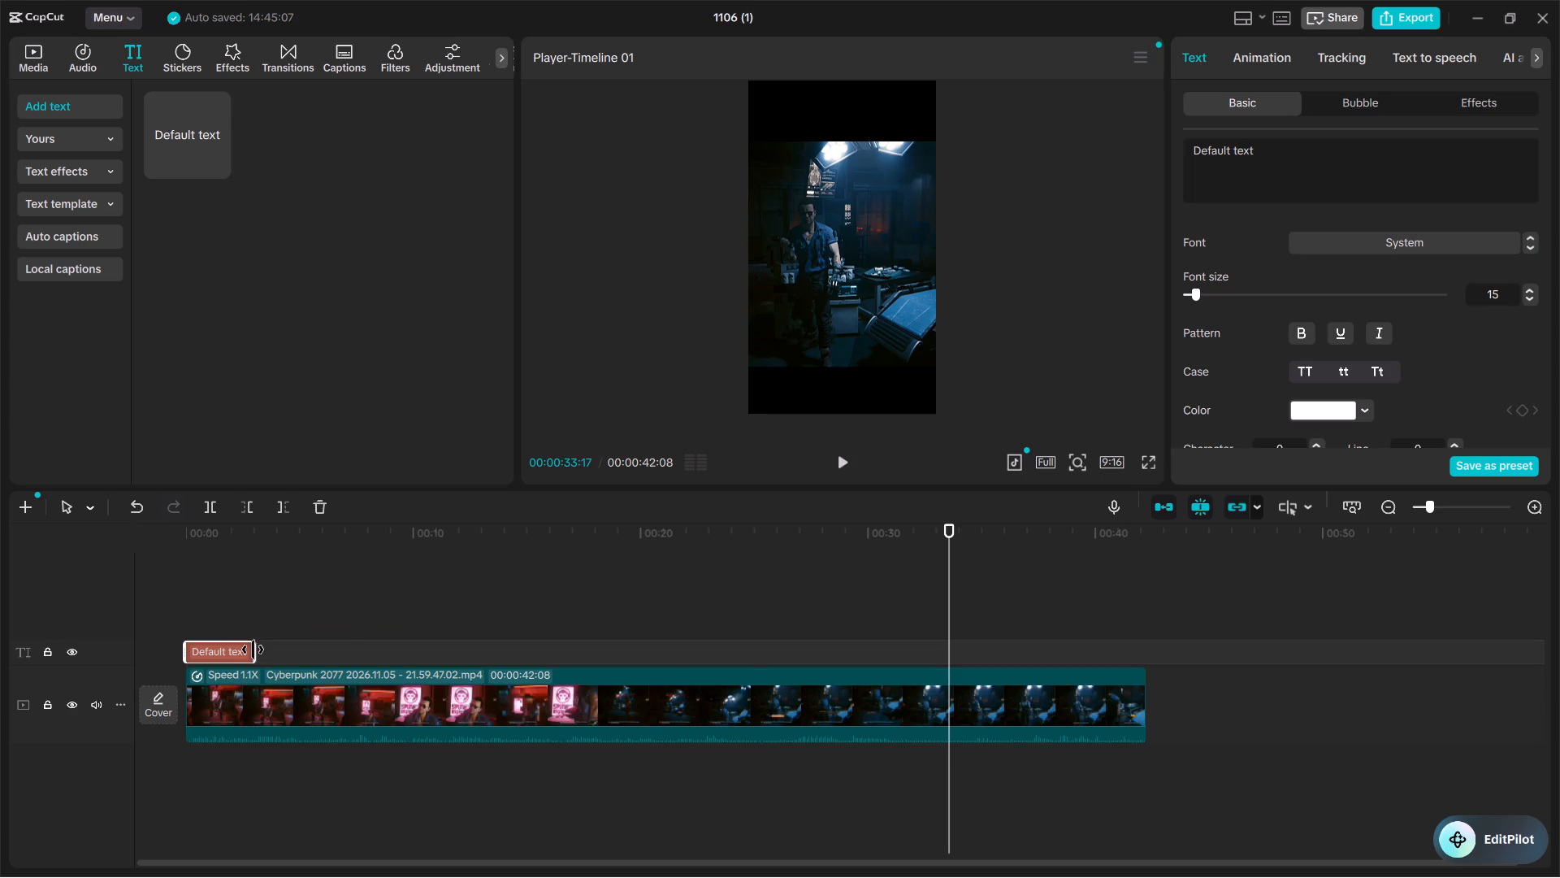
pyautogui.moveTo(253, 650); pyautogui.dragTo(1143, 654)
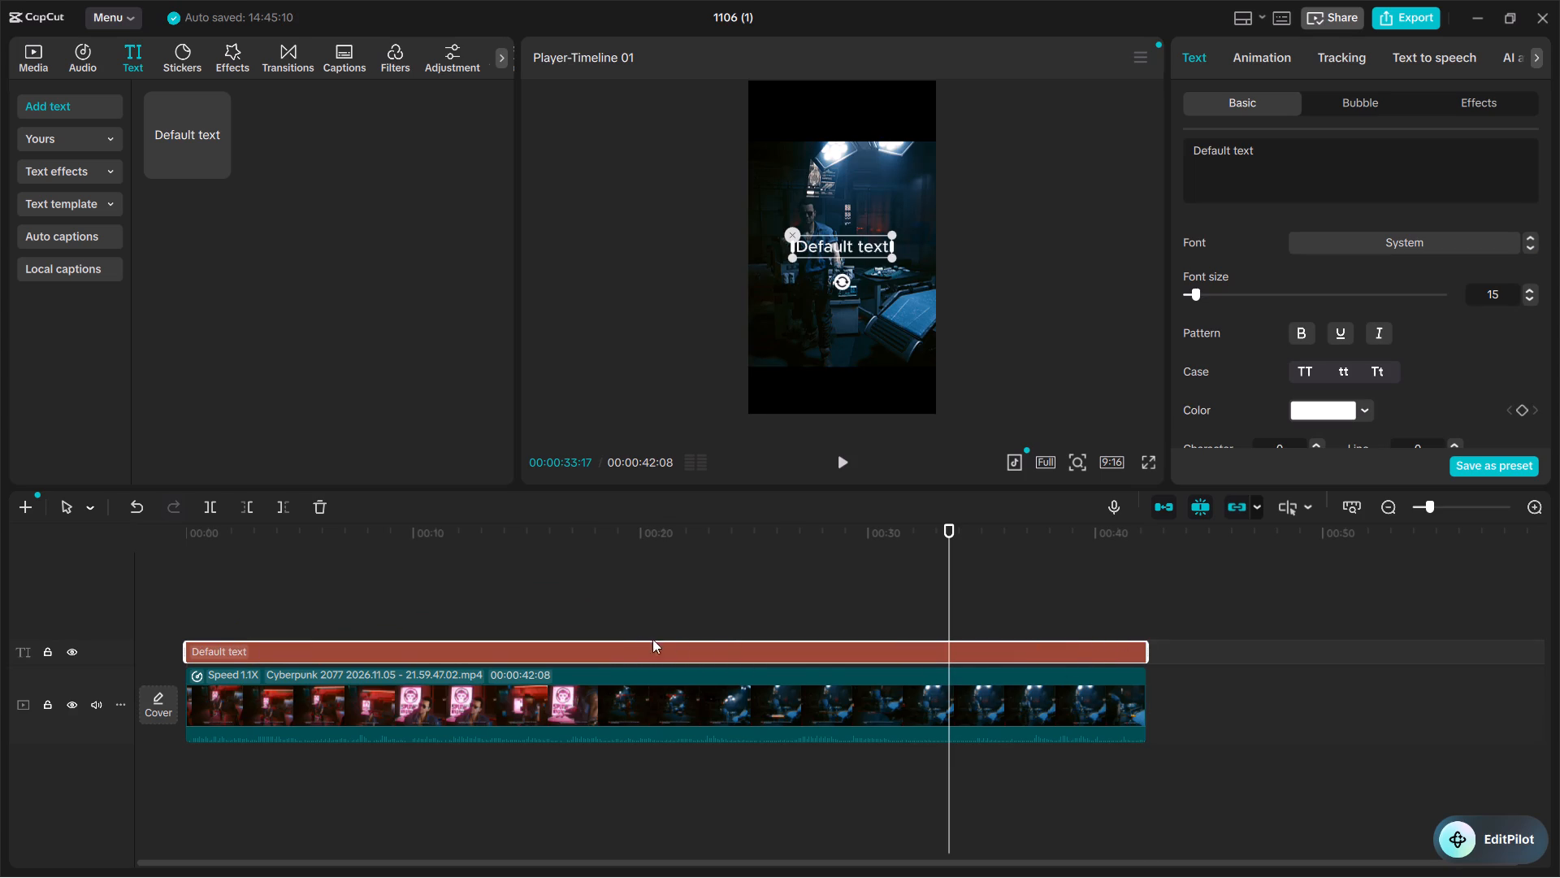
# Replace the default text with "WHAT HAPPENS IF YOU PAY VIK RIGHT AWAY".
pyautogui.doubleClick(616, 650)
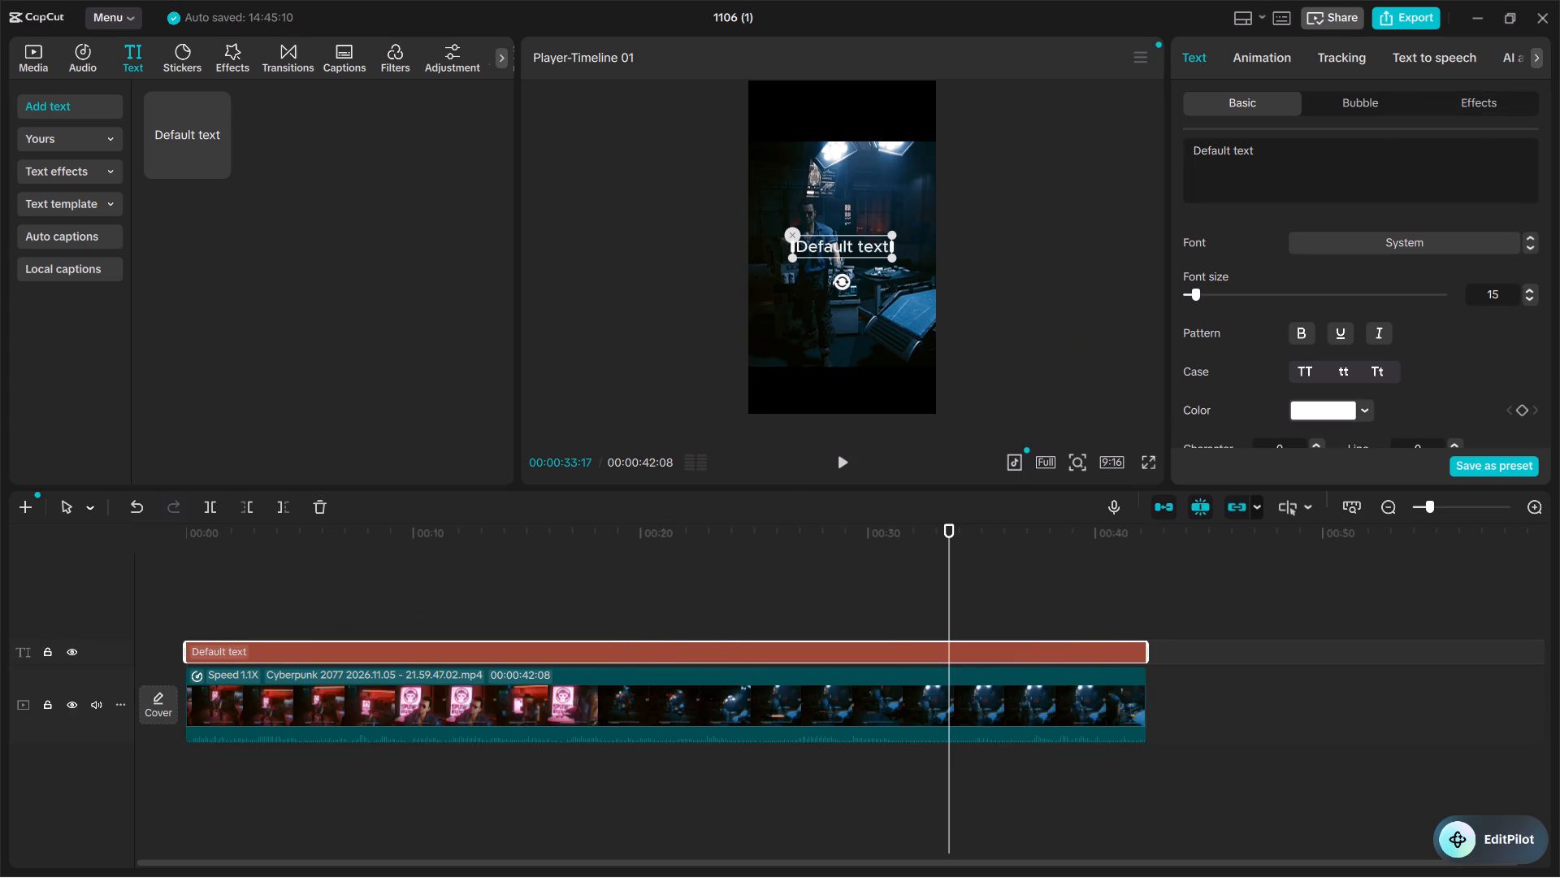
pyautogui.tripleClick(1376, 140)
pyautogui.write('WHAT HAPEP')
pyautogui.press('BackSpace')
pyautogui.press('BackSpace')
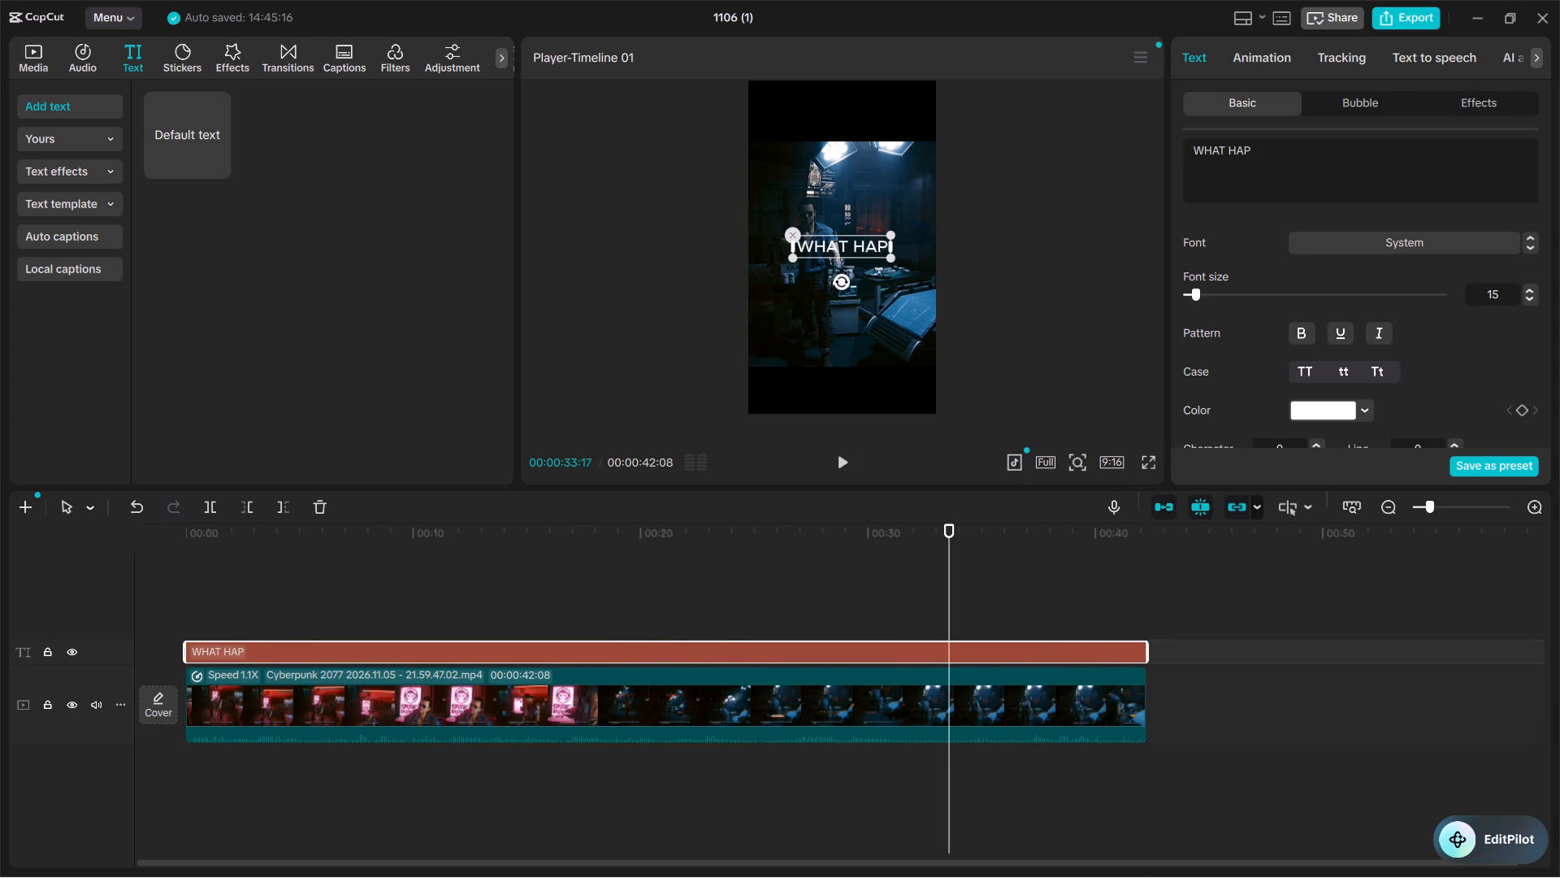
pyautogui.write('PENS IF YOU')
pyautogui.press('space')
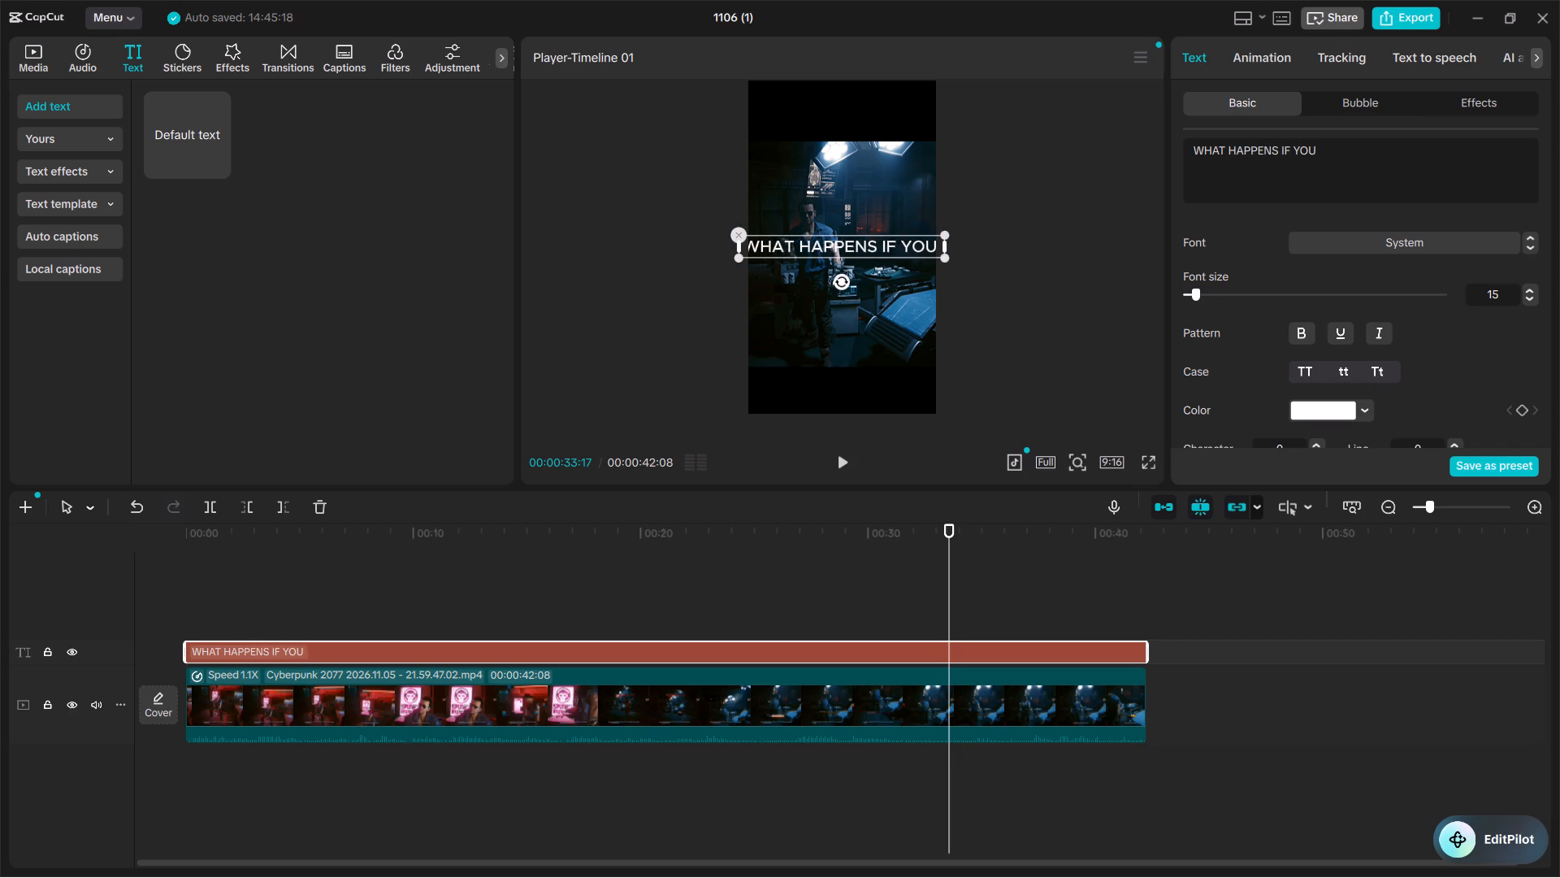
pyautogui.press('y')
pyautogui.press('BackSpace')
pyautogui.write('PAY VIK IR')
pyautogui.press('BackSpace')
pyautogui.press('BackSpace')
pyautogui.write('RIGH T')
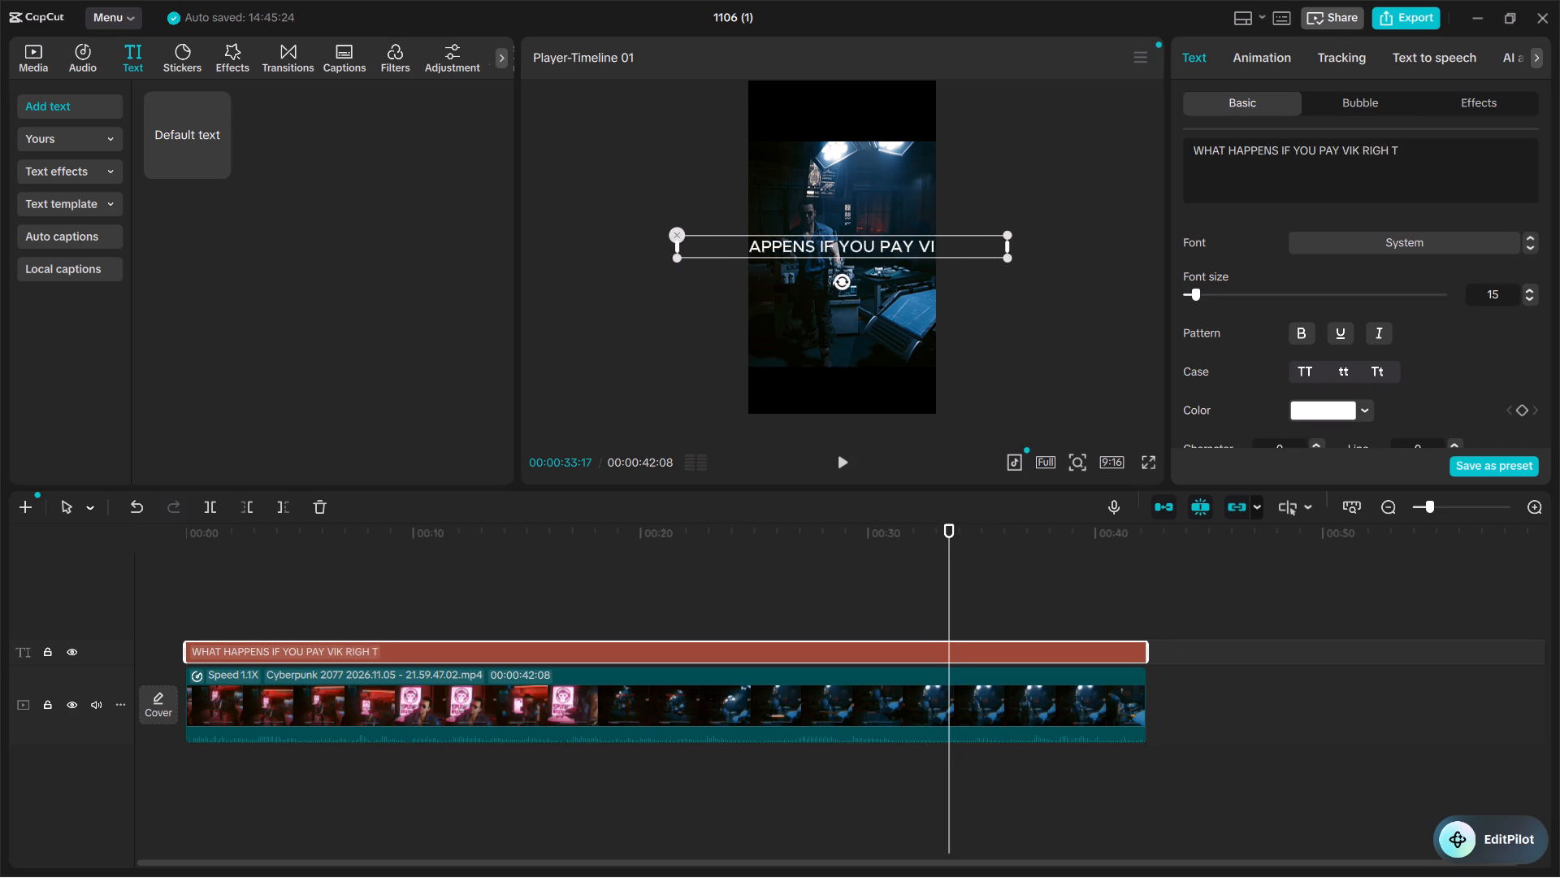
pyautogui.press('BackSpace')
pyautogui.press('BackSpace')
pyautogui.write('T AWAY')
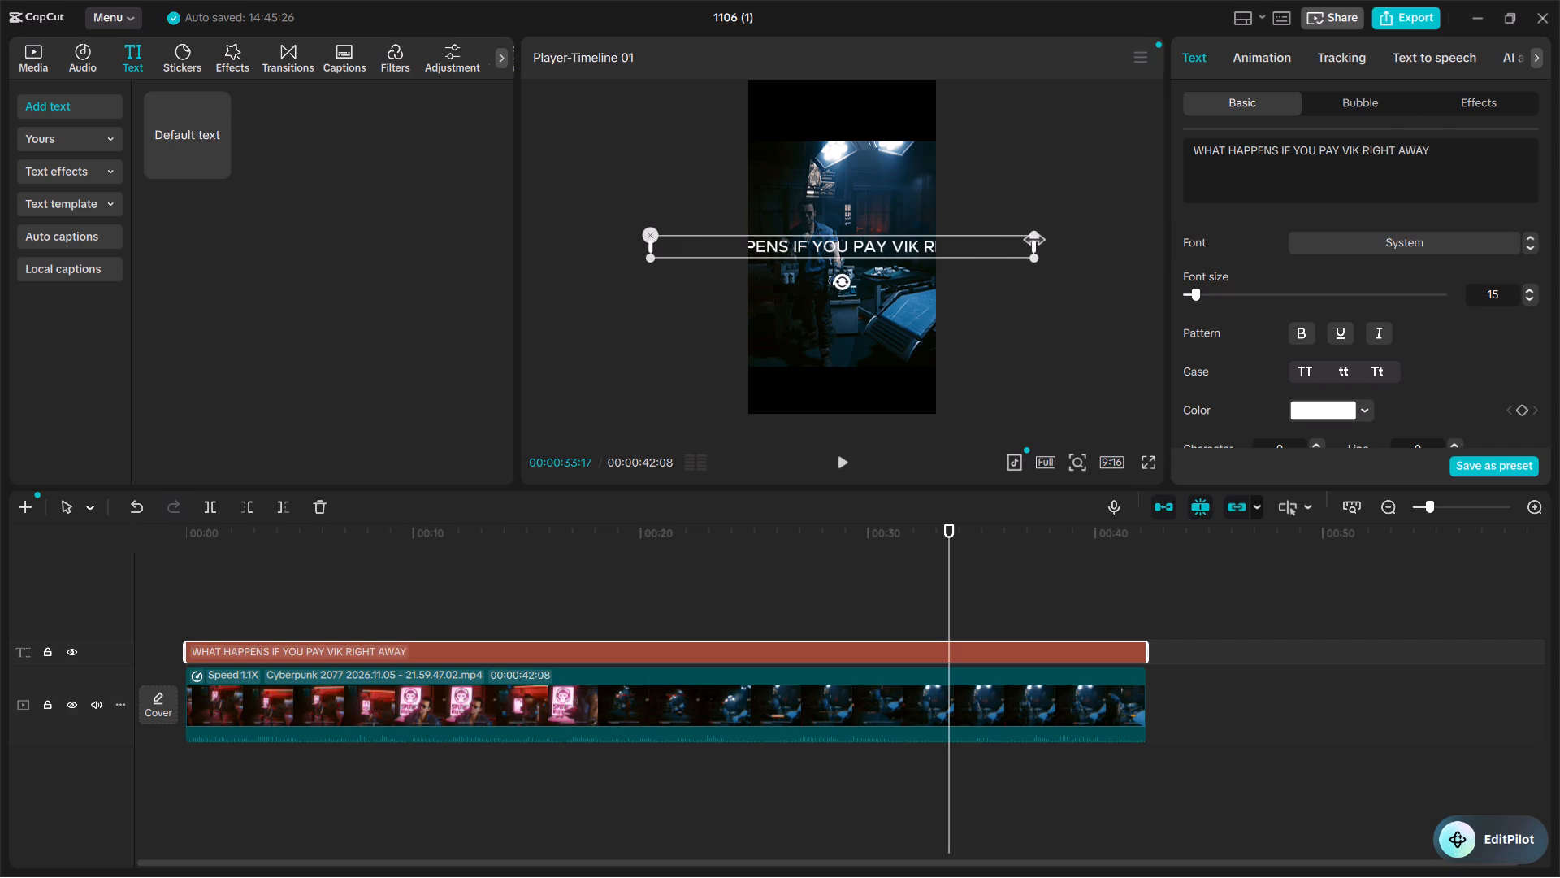
# Narrow the text box from both sides to match the width of the vertical frame.
pyautogui.moveTo(1034, 241); pyautogui.dragTo(937, 255)
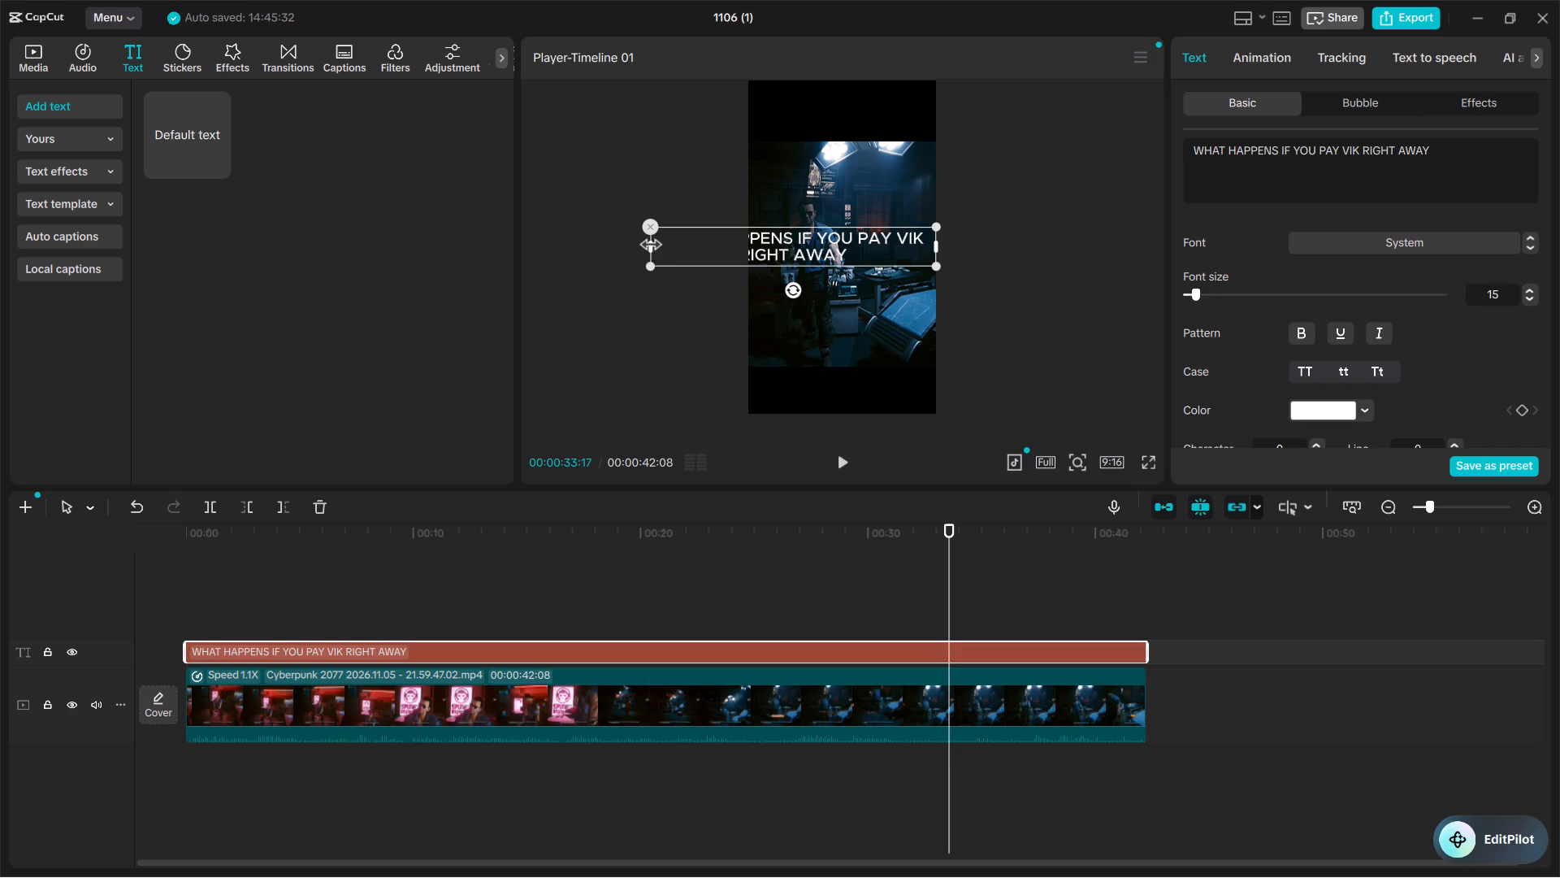
pyautogui.moveTo(651, 246); pyautogui.dragTo(749, 241)
# Move the text up, horizontally centred, into the black area near the top edge of the vertical frame.
pyautogui.moveTo(863, 253); pyautogui.dragTo(862, 130)
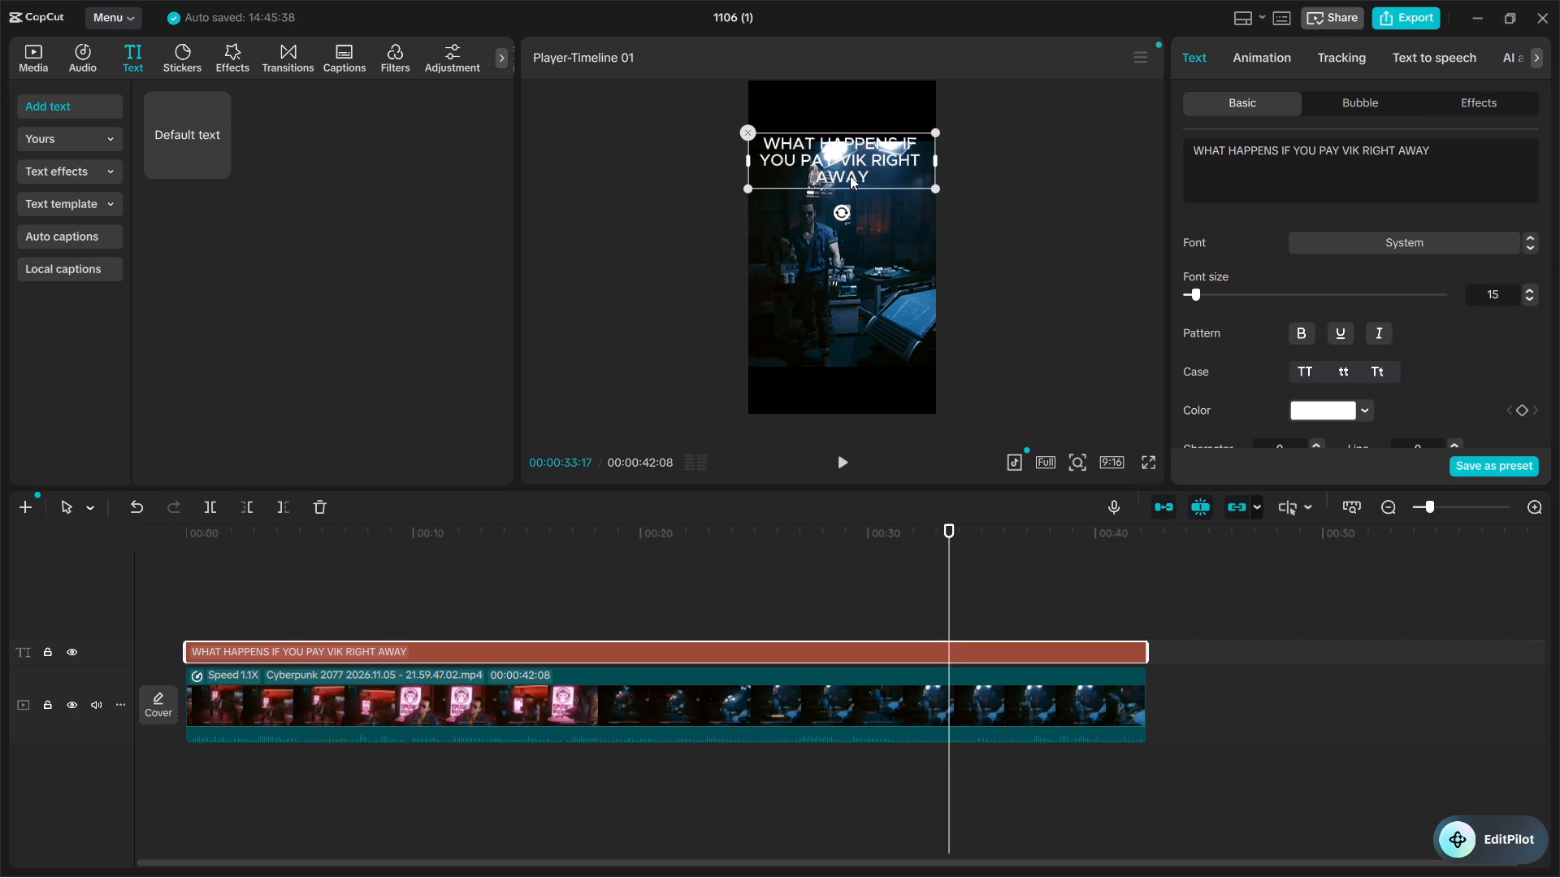
pyautogui.moveTo(849, 180); pyautogui.dragTo(849, 164)
pyautogui.moveTo(849, 163); pyautogui.dragTo(849, 130)
pyautogui.moveTo(849, 150); pyautogui.dragTo(849, 185)
pyautogui.click(843, 161)
pyautogui.moveTo(843, 161); pyautogui.dragTo(844, 100)
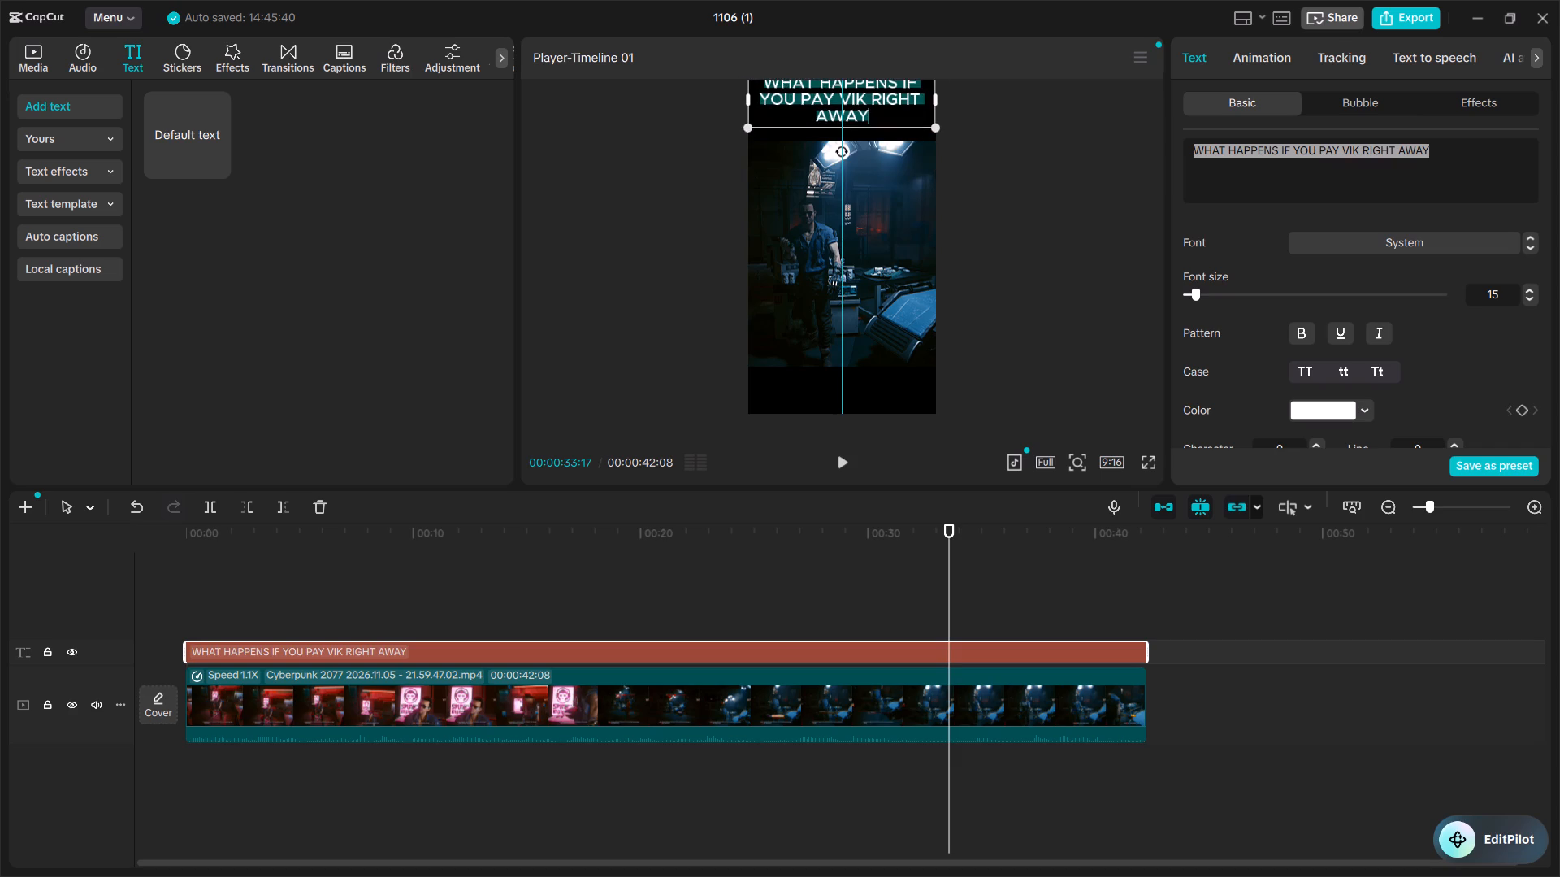
pyautogui.moveTo(844, 100); pyautogui.dragTo(847, 122)
# Move the clip down below the text in the vertical frame, to X 0 and about Y -240.
pyautogui.click(971, 211)
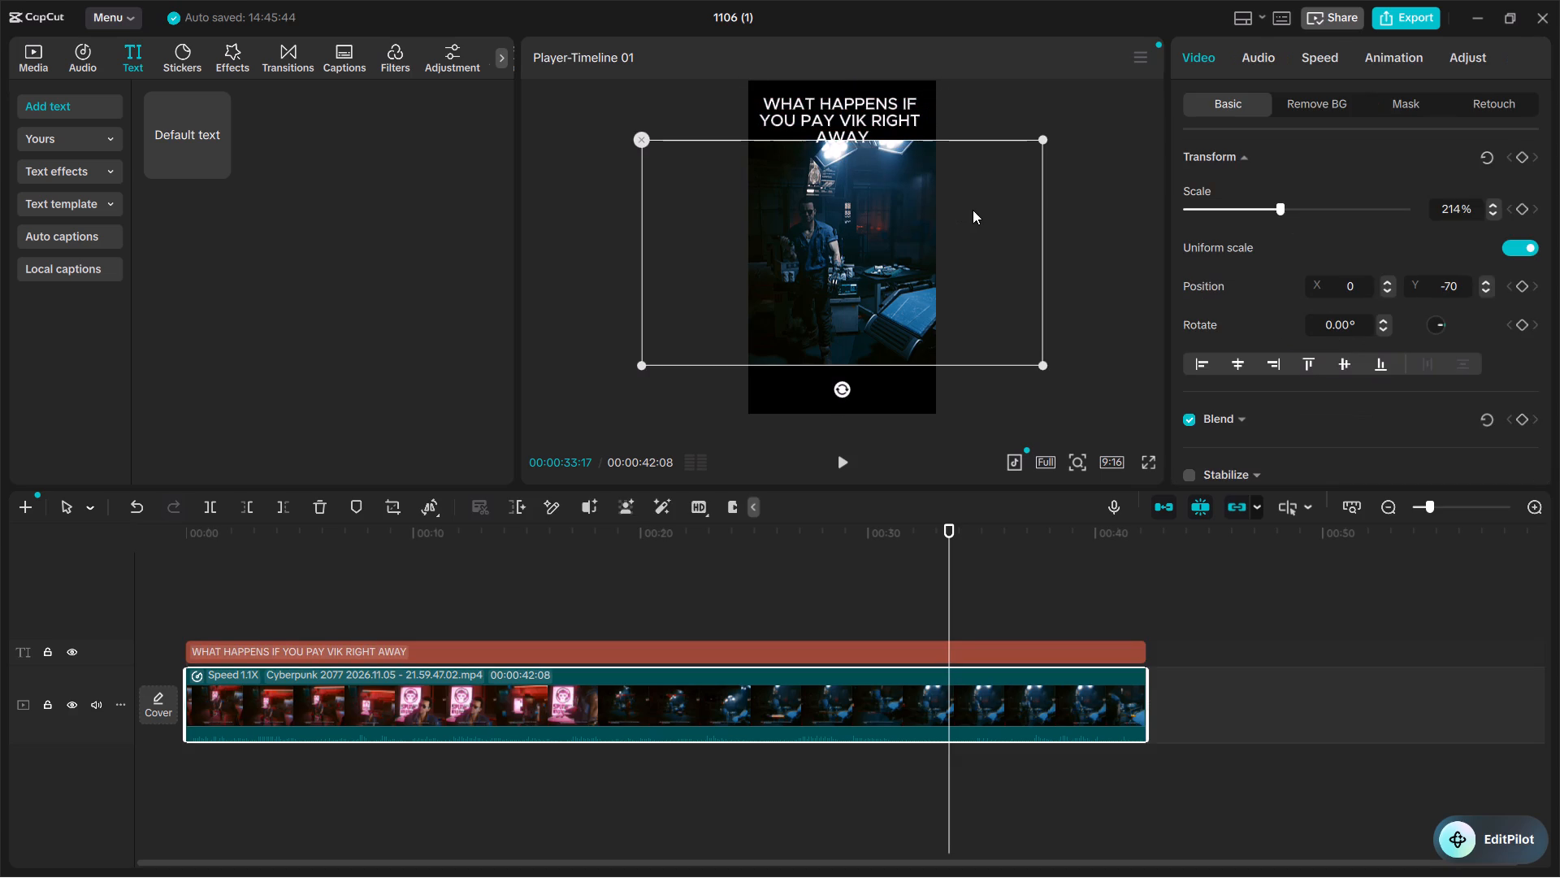
pyautogui.moveTo(826, 241); pyautogui.dragTo(831, 281)
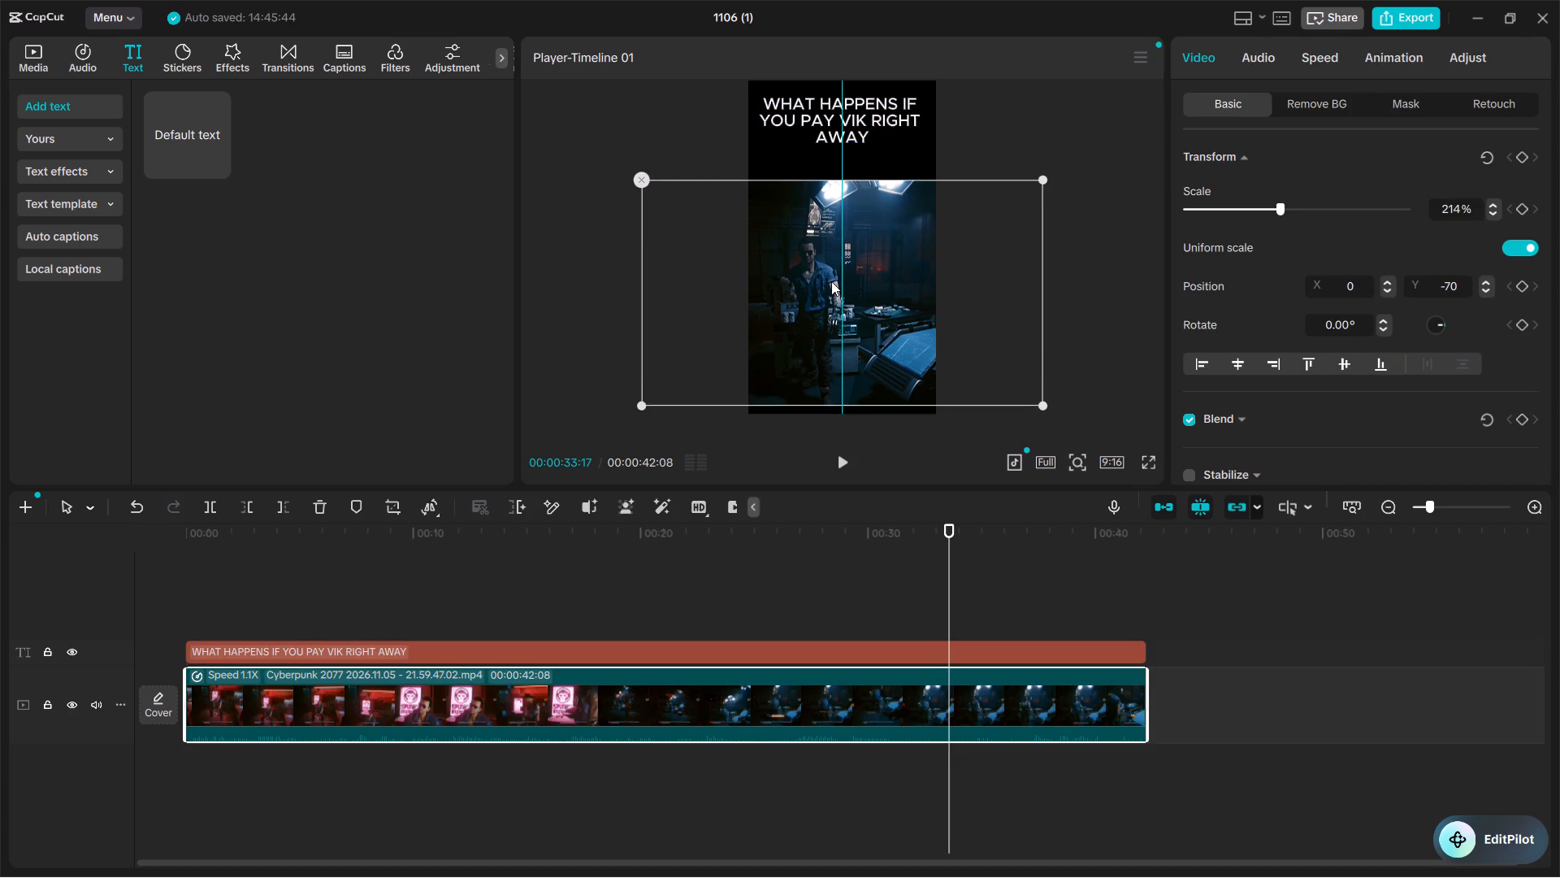
pyautogui.moveTo(831, 281); pyautogui.dragTo(823, 256)
# Play the timeline to examine how the text and the clip fit together in the vertical frame.
pyautogui.press('space')
pyautogui.click(1094, 209)
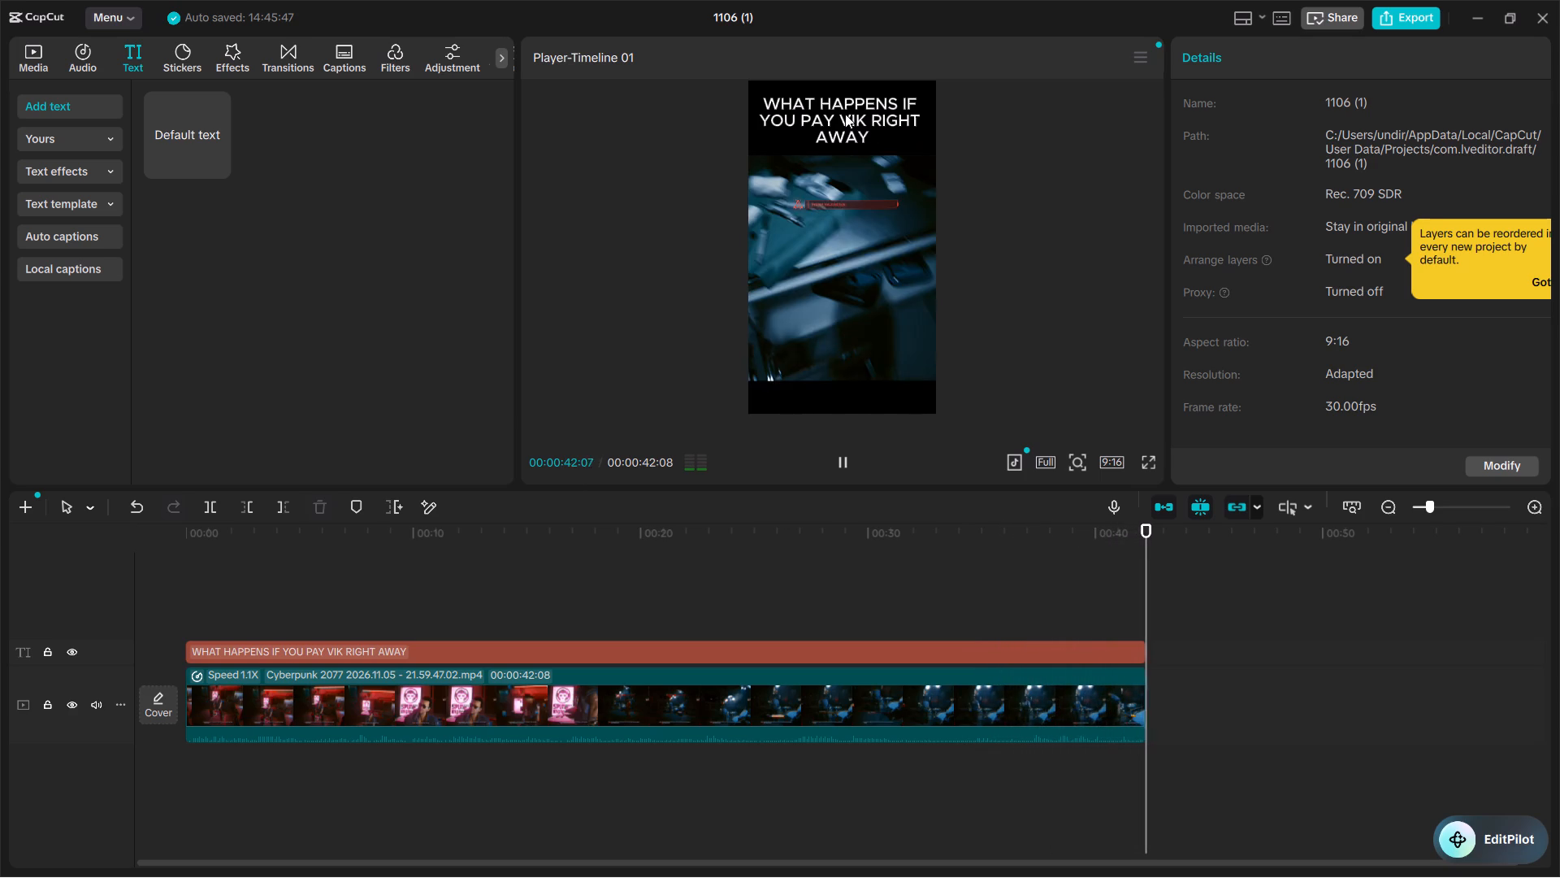
pyautogui.press('space')
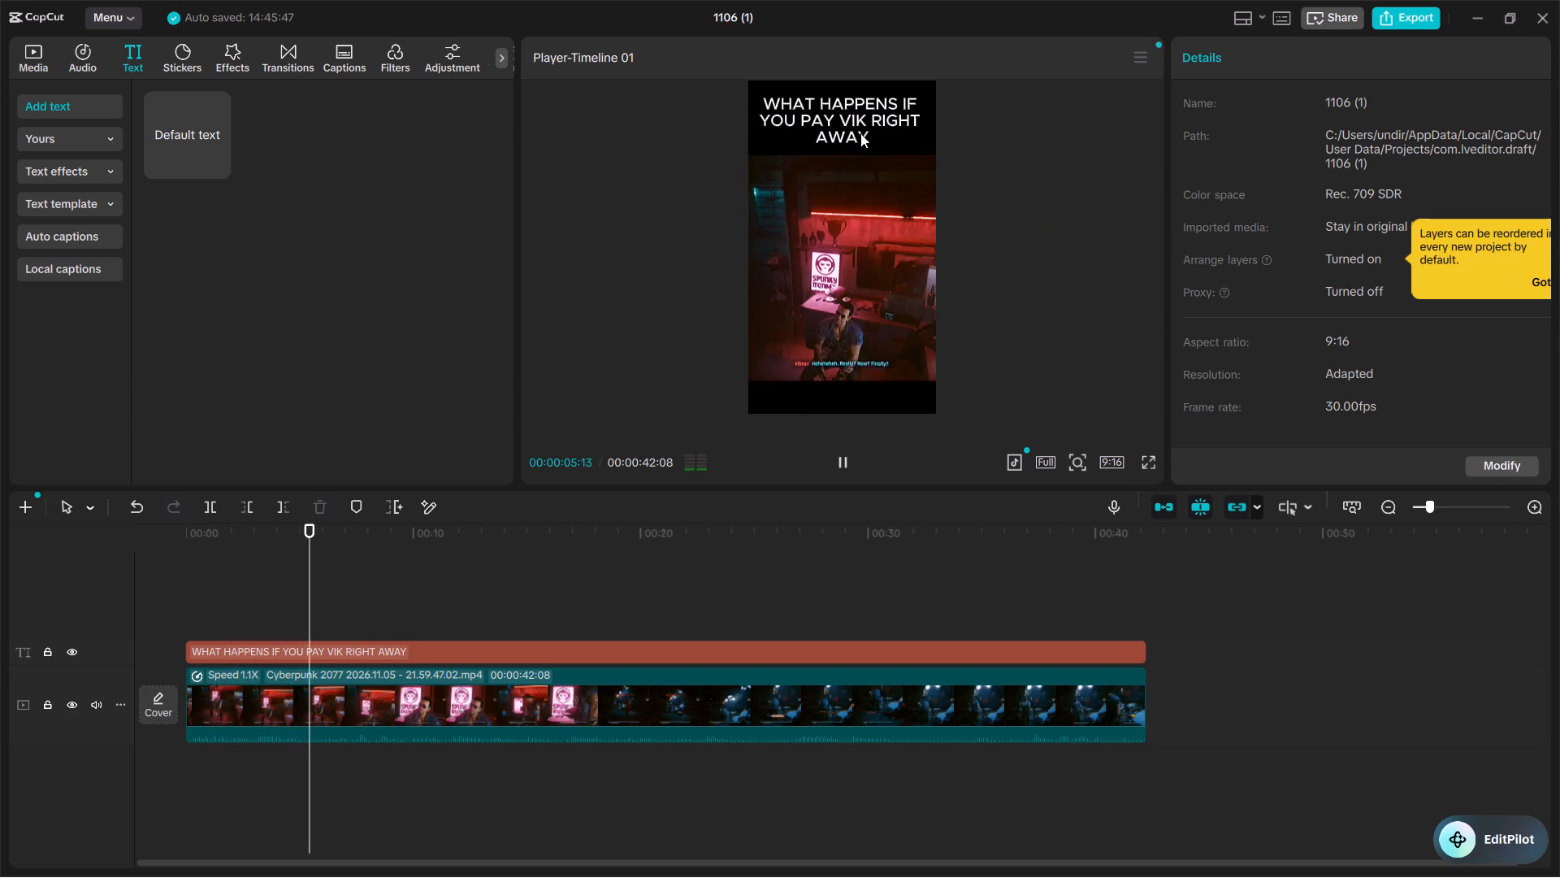
pyautogui.click(856, 128)
pyautogui.click(856, 128)
pyautogui.press('space')
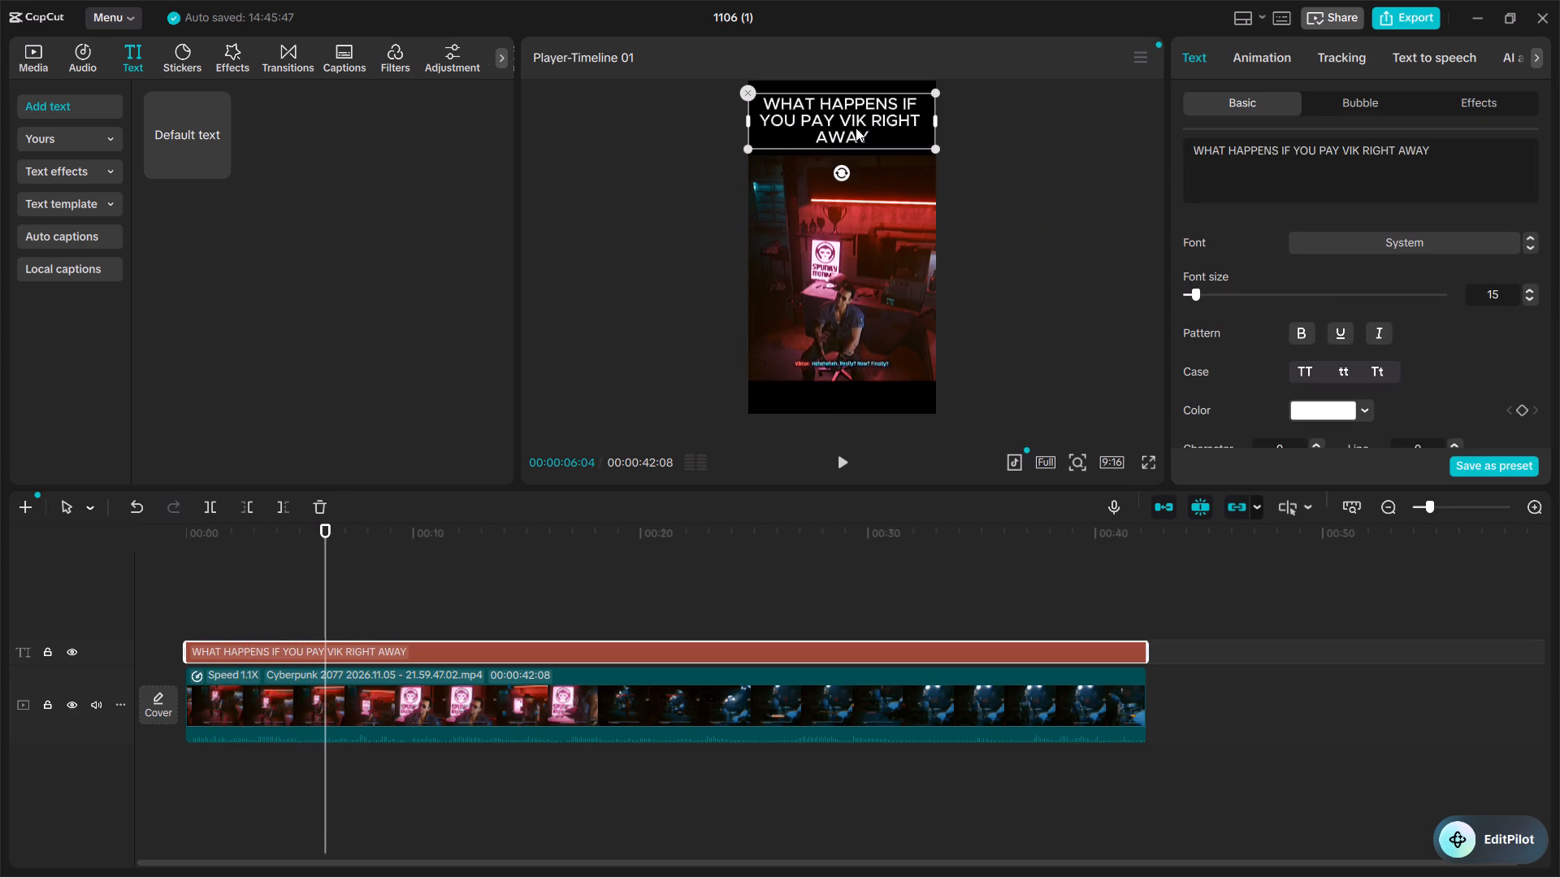
pyautogui.press('space')
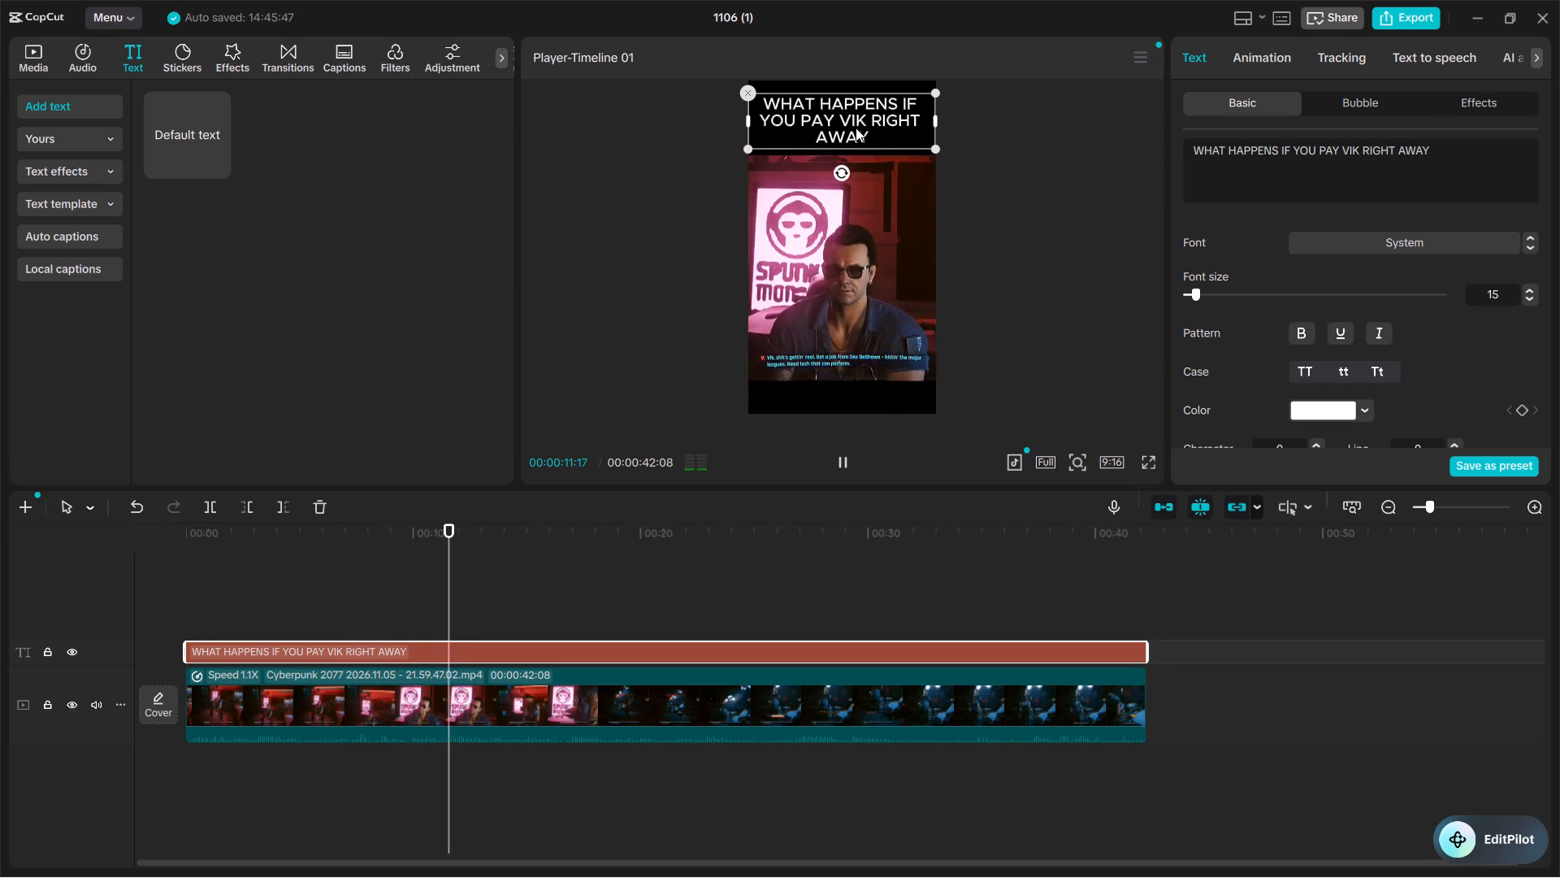
pyautogui.click(1029, 138)
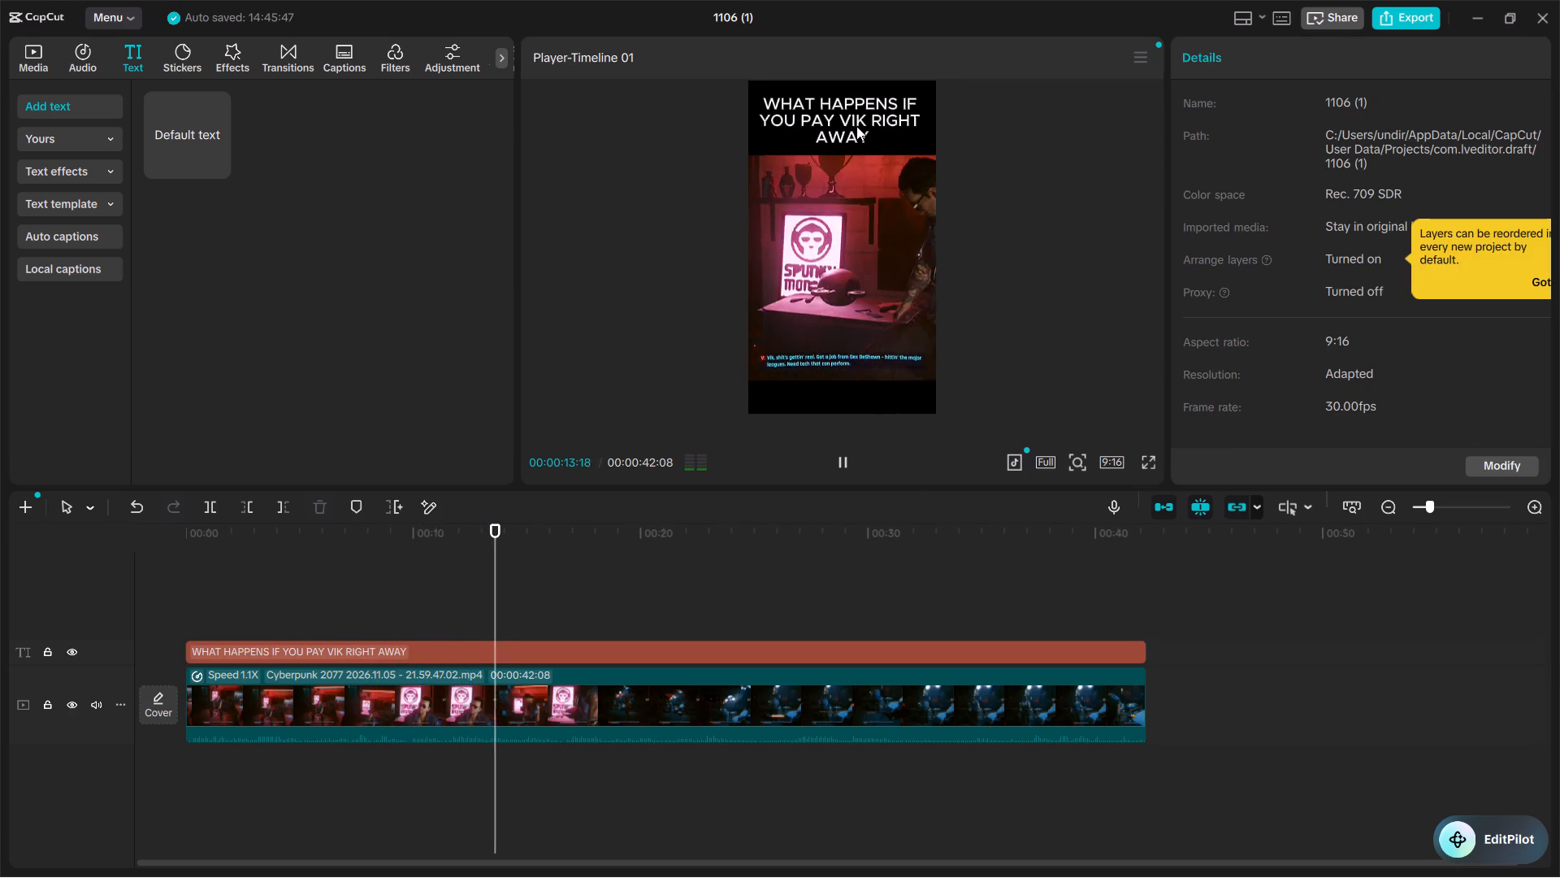
# Reduce the text's font size to 12 and play the clip to check the layout.
pyautogui.click(855, 124)
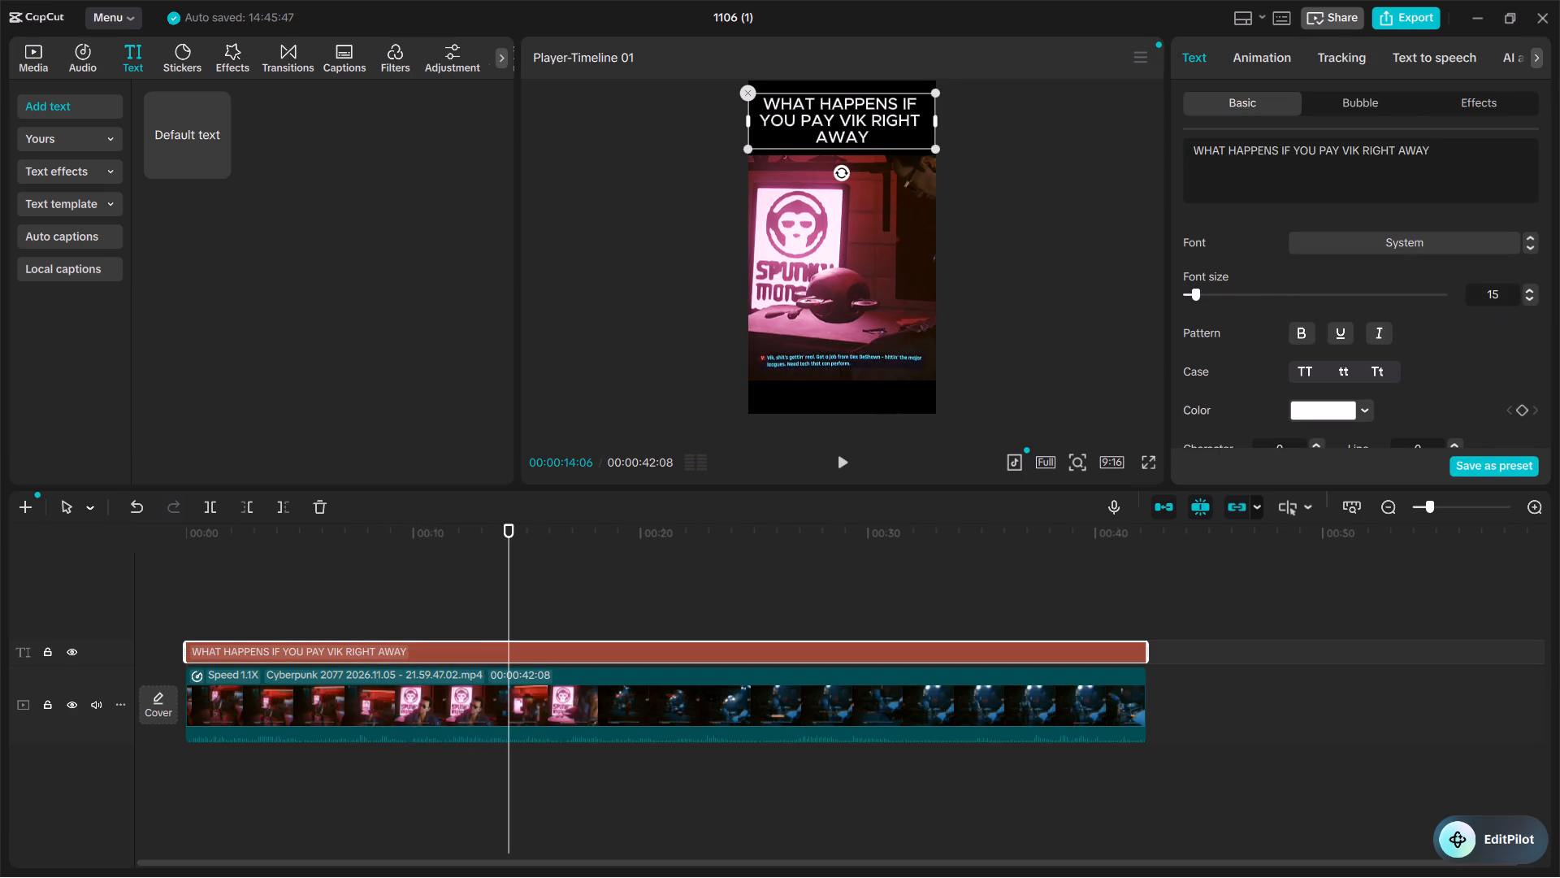
pyautogui.doubleClick(1531, 300)
pyautogui.click(1531, 300)
pyautogui.press('space')
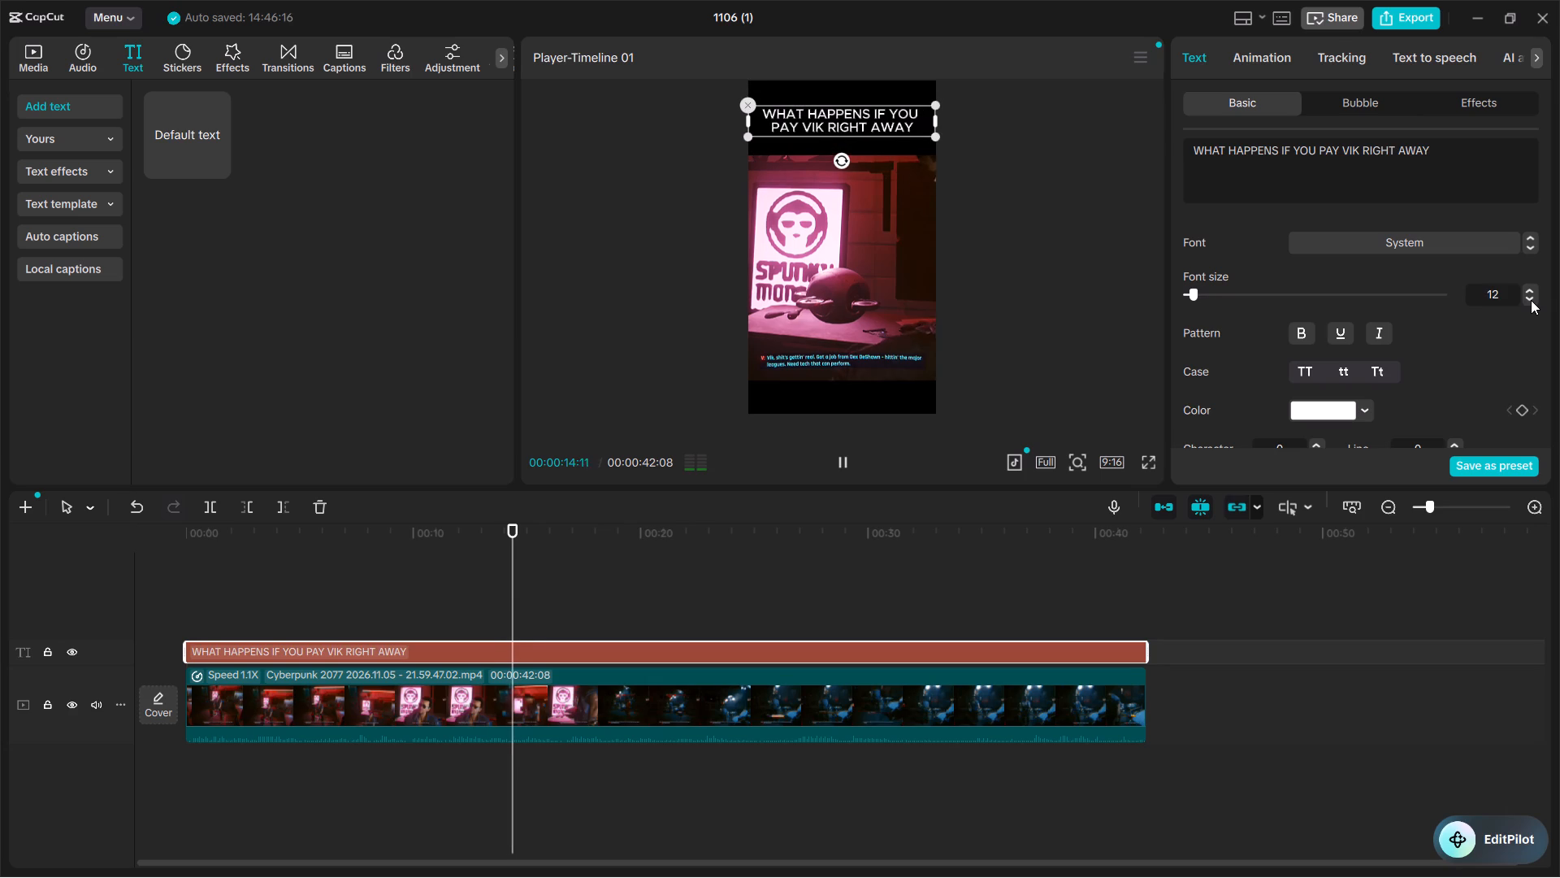
pyautogui.click(1053, 283)
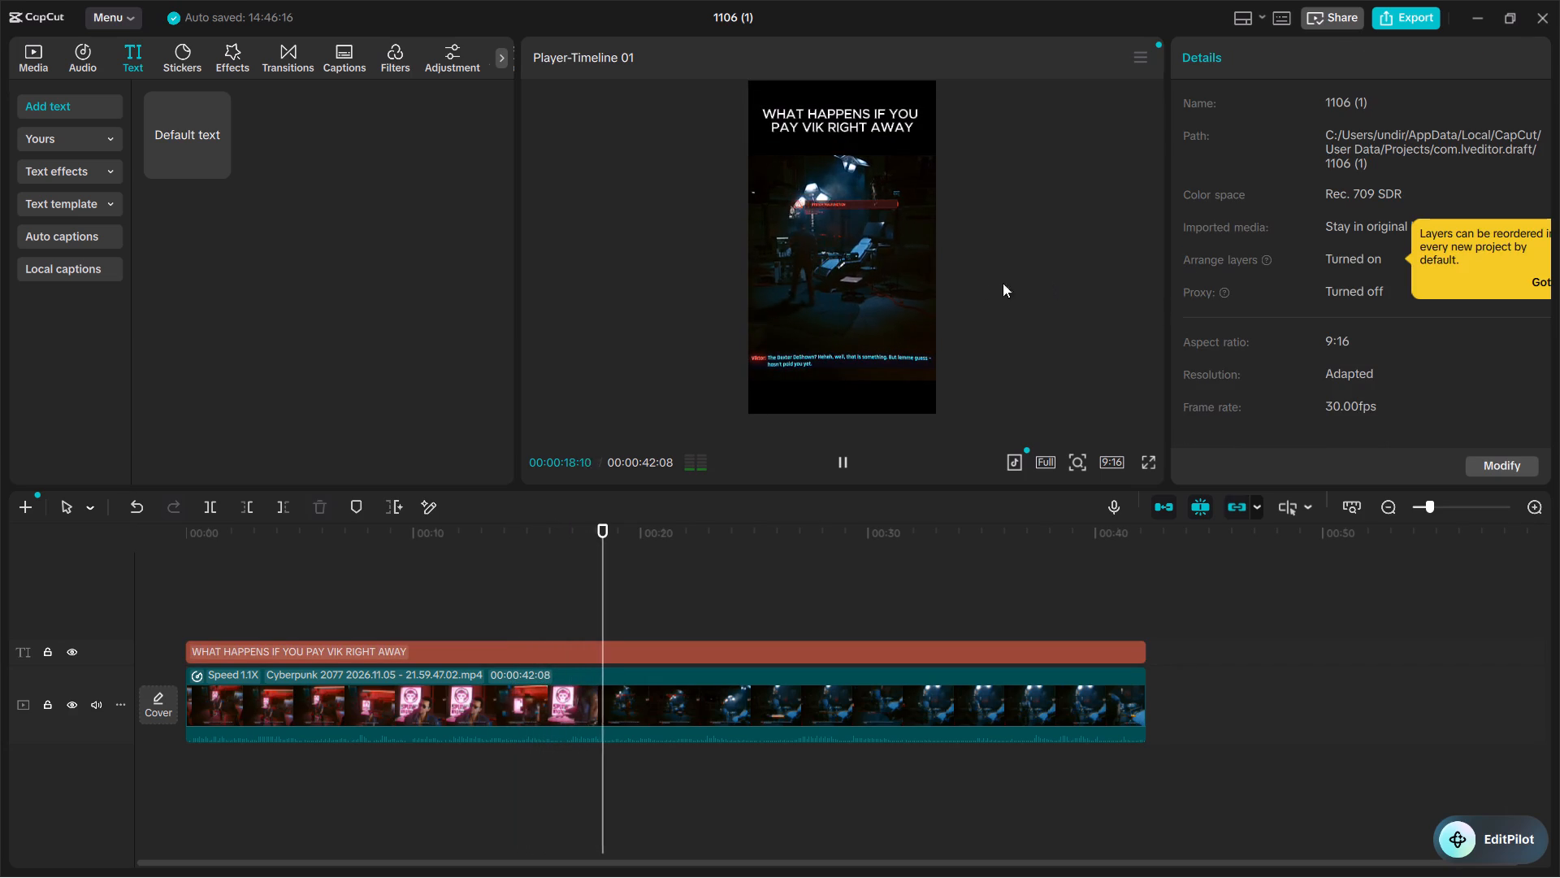
pyautogui.click(888, 284)
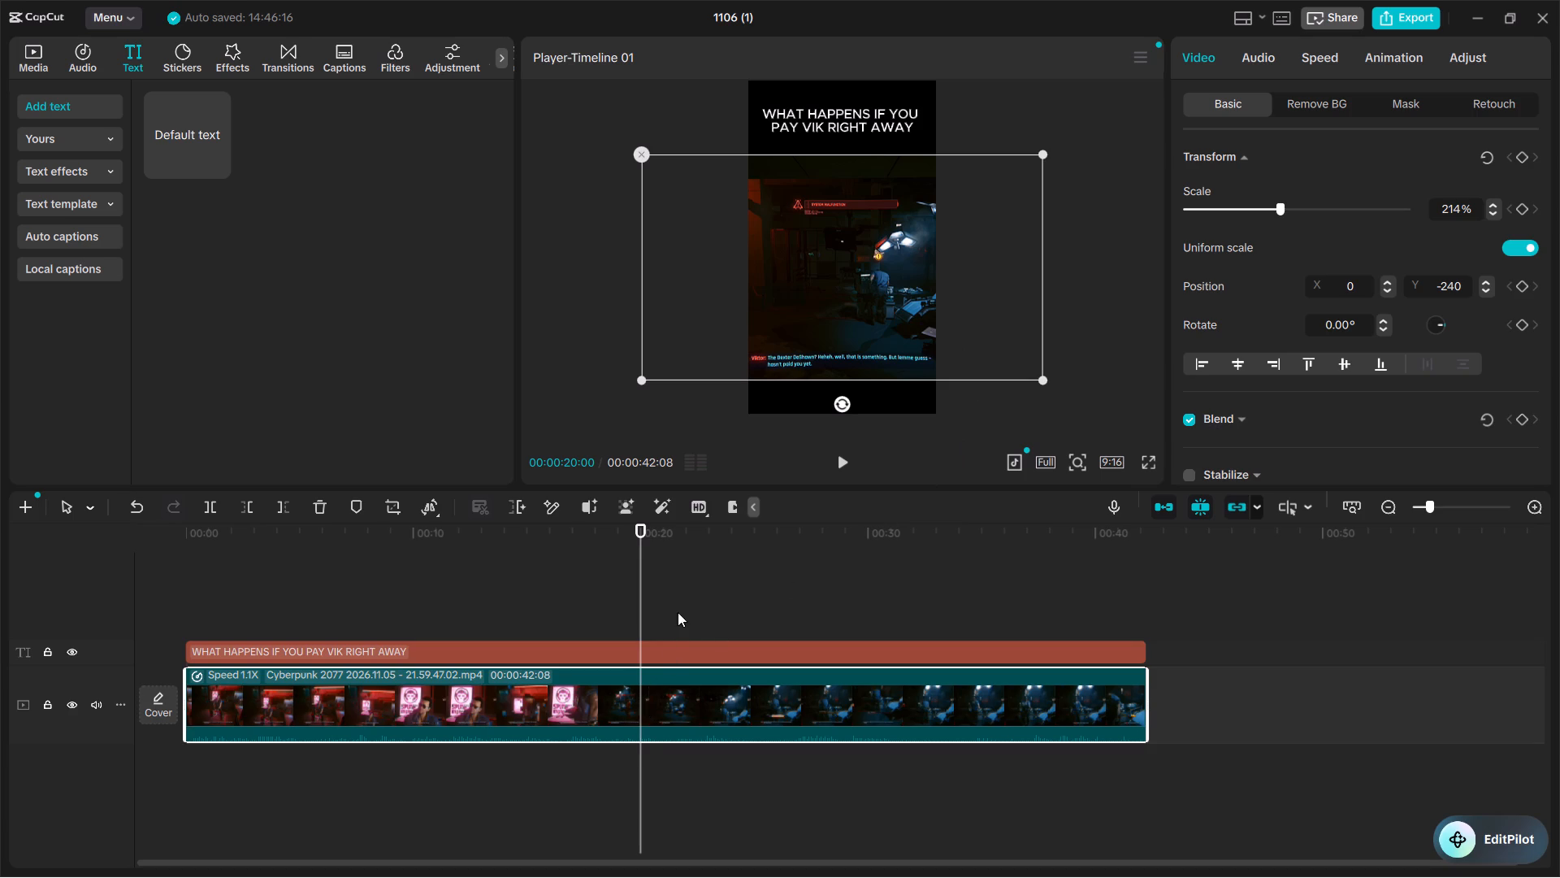
pyautogui.press('space')
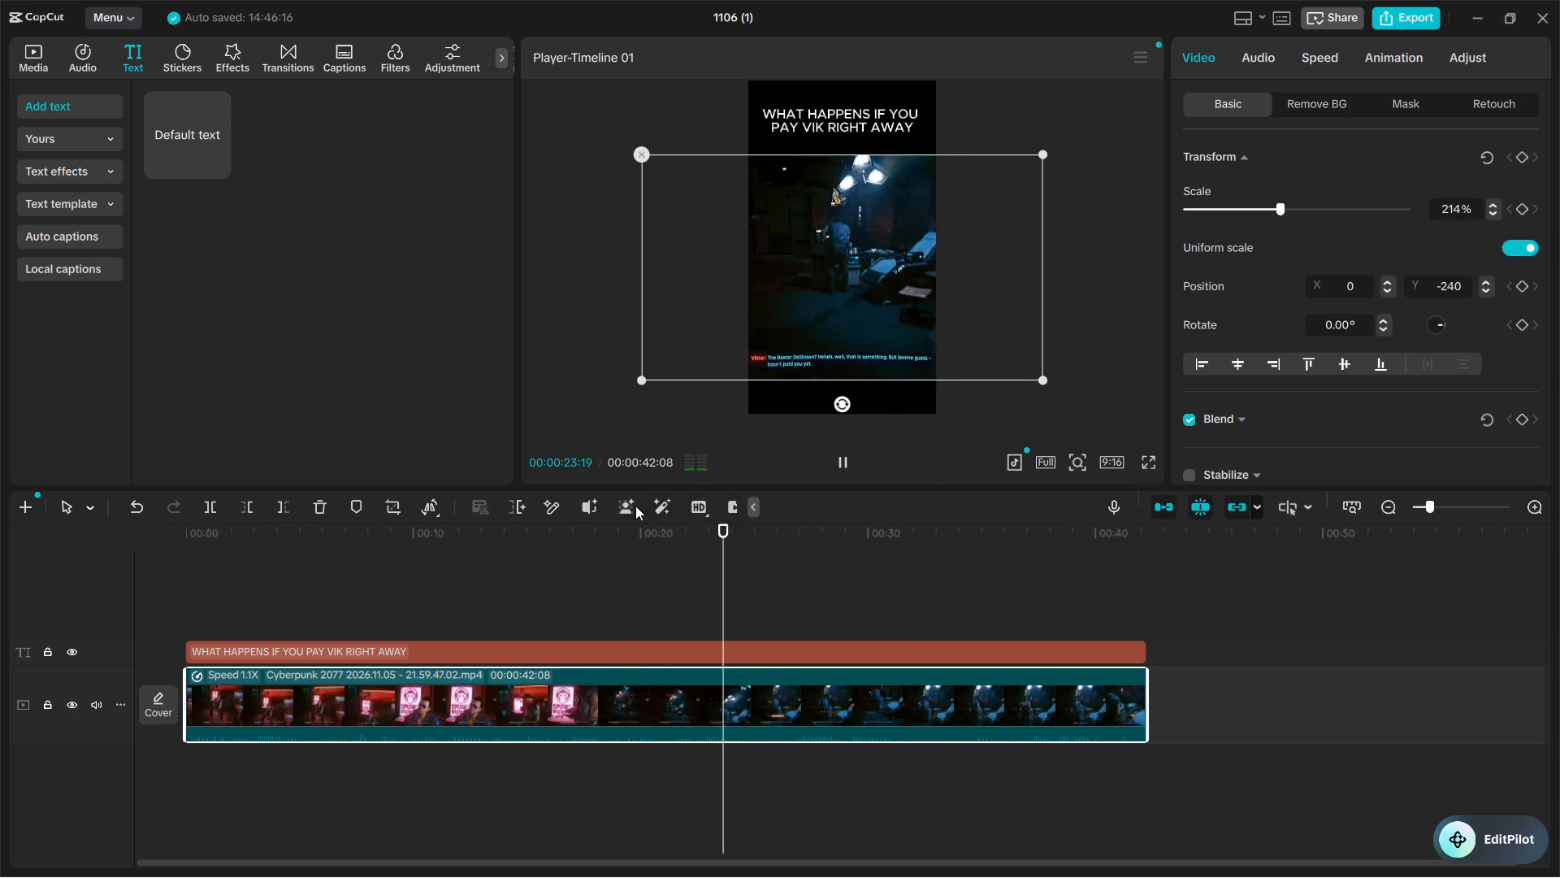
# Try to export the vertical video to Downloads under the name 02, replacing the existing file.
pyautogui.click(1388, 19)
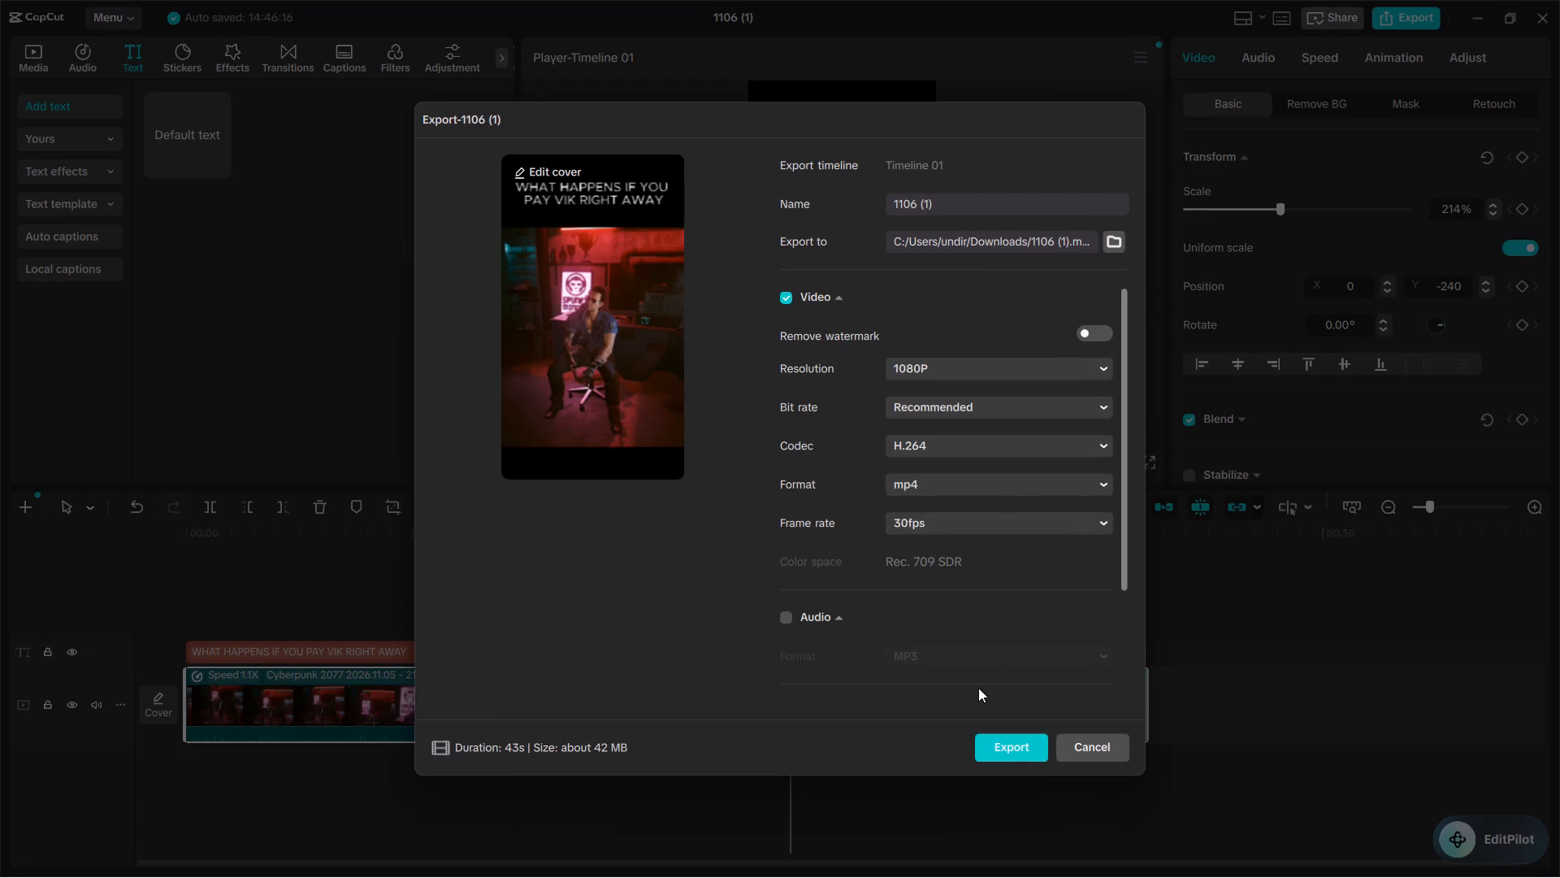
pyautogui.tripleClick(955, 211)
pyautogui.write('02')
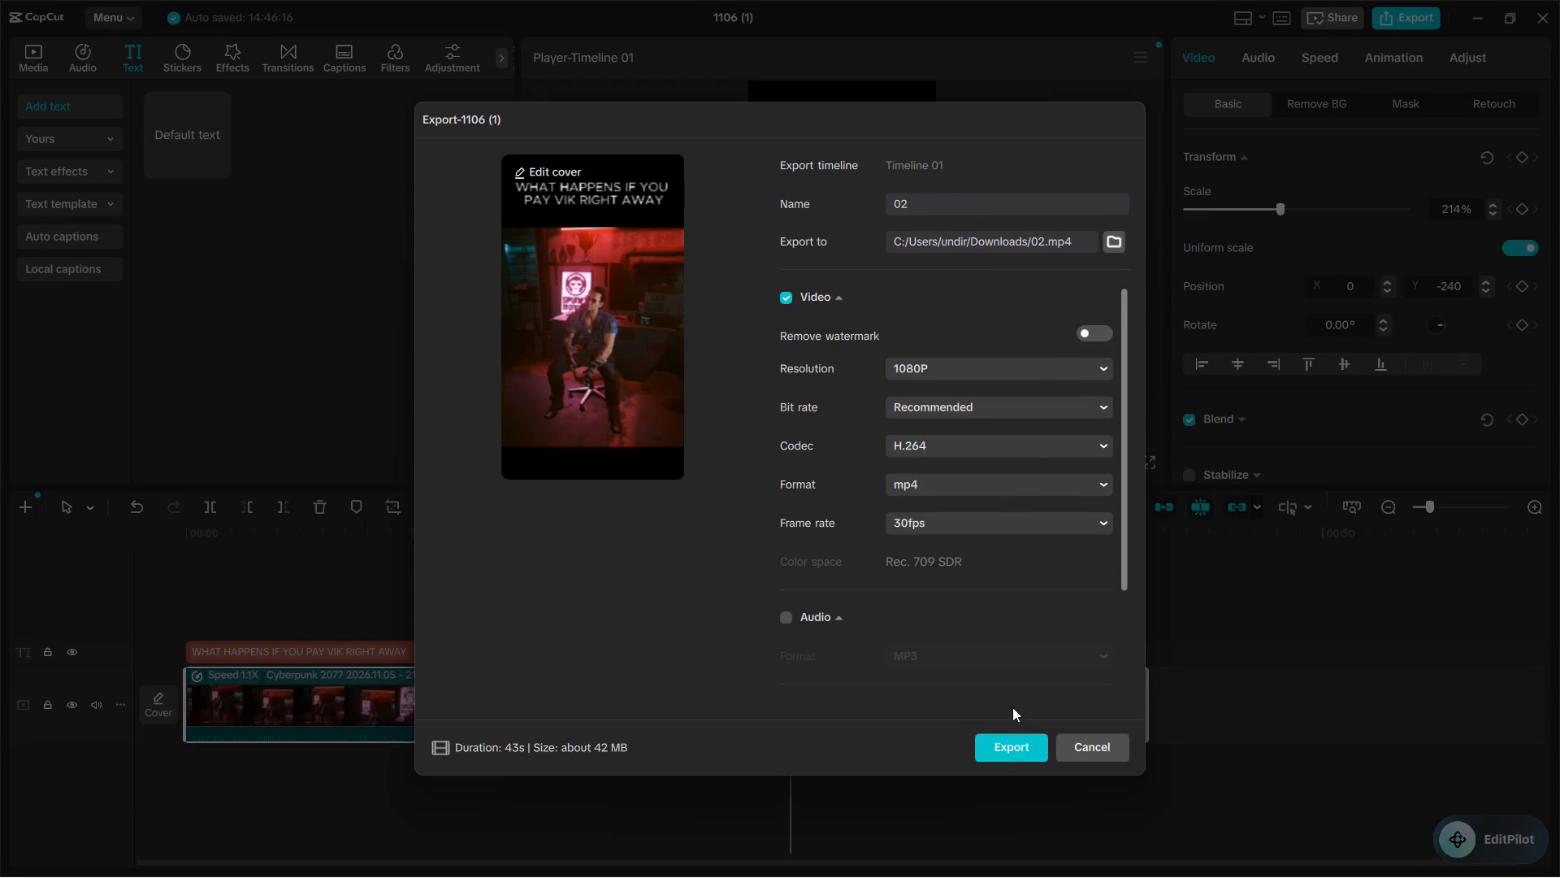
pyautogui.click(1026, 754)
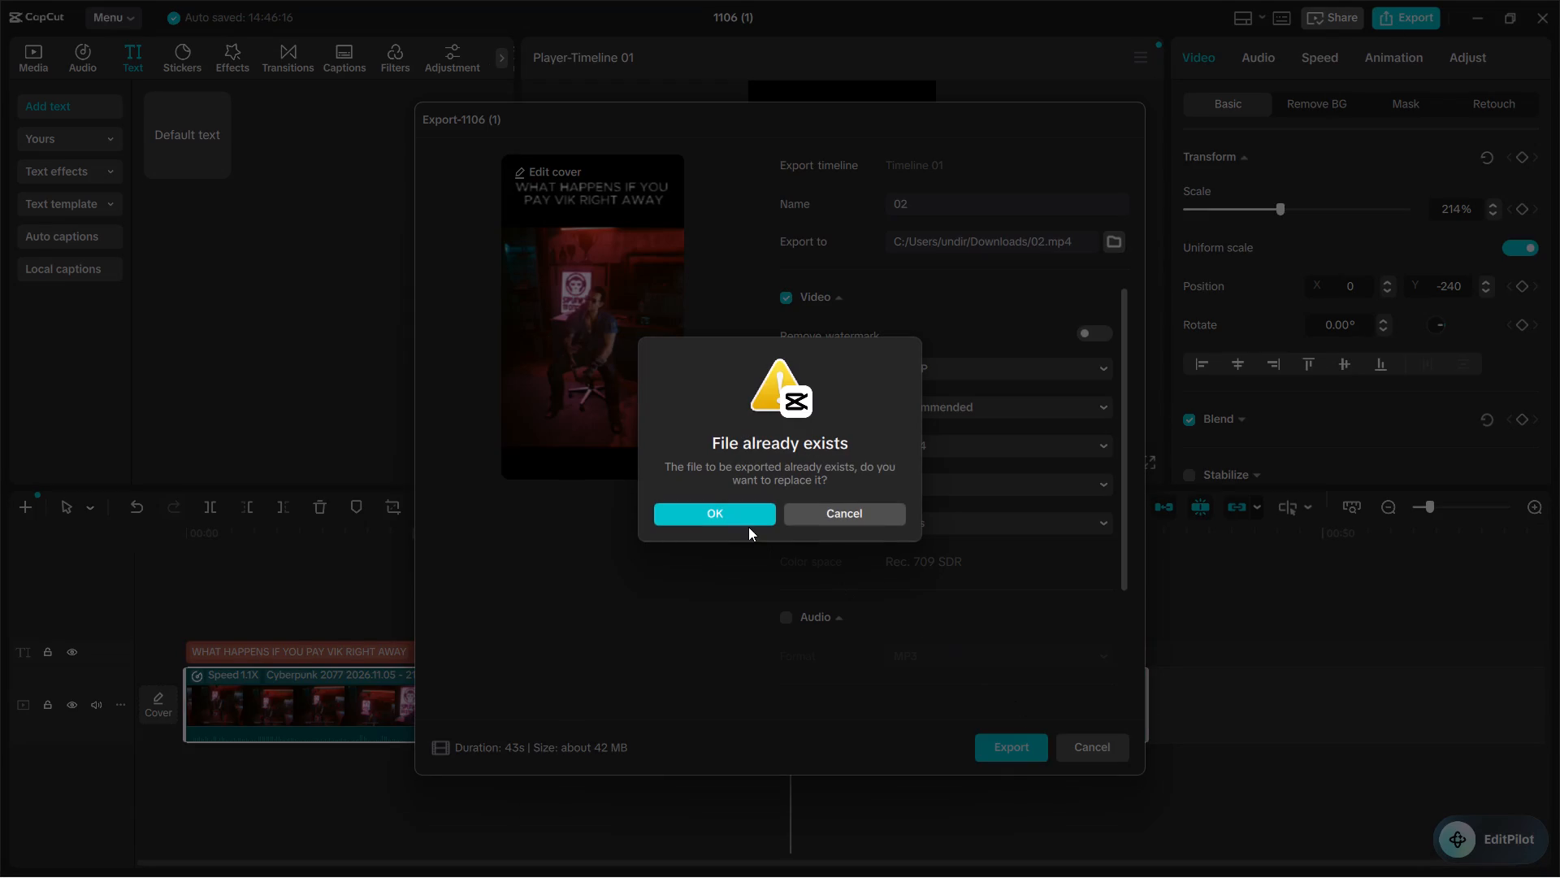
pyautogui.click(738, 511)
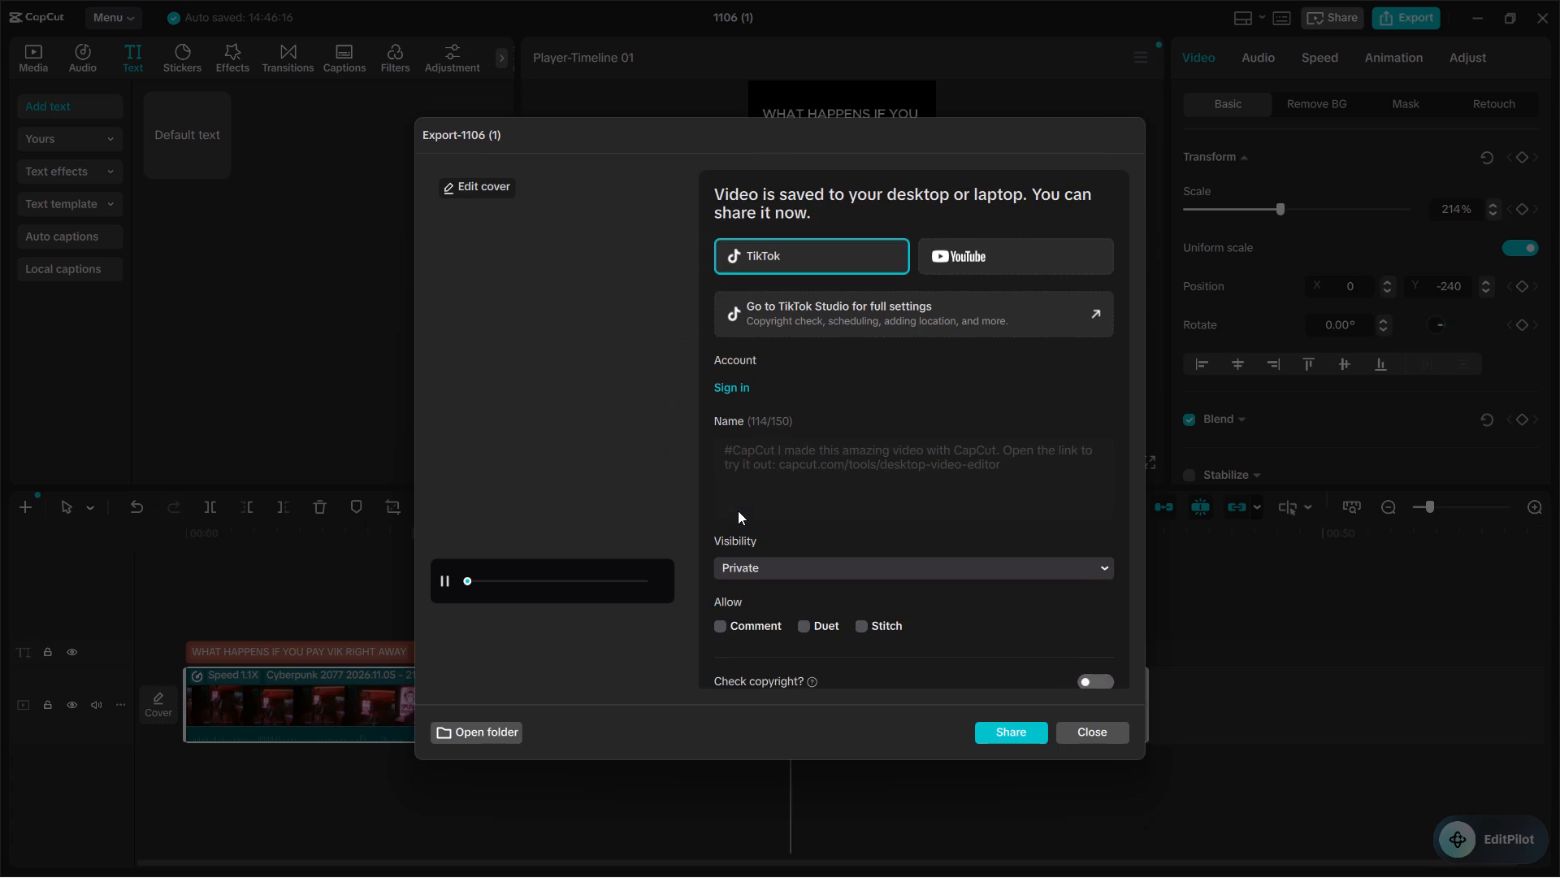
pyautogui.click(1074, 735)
# Switch to File Explorer and play the 02 video from Downloads in VLC to check its format.
pyautogui.hotkey('alt', 'Tab')
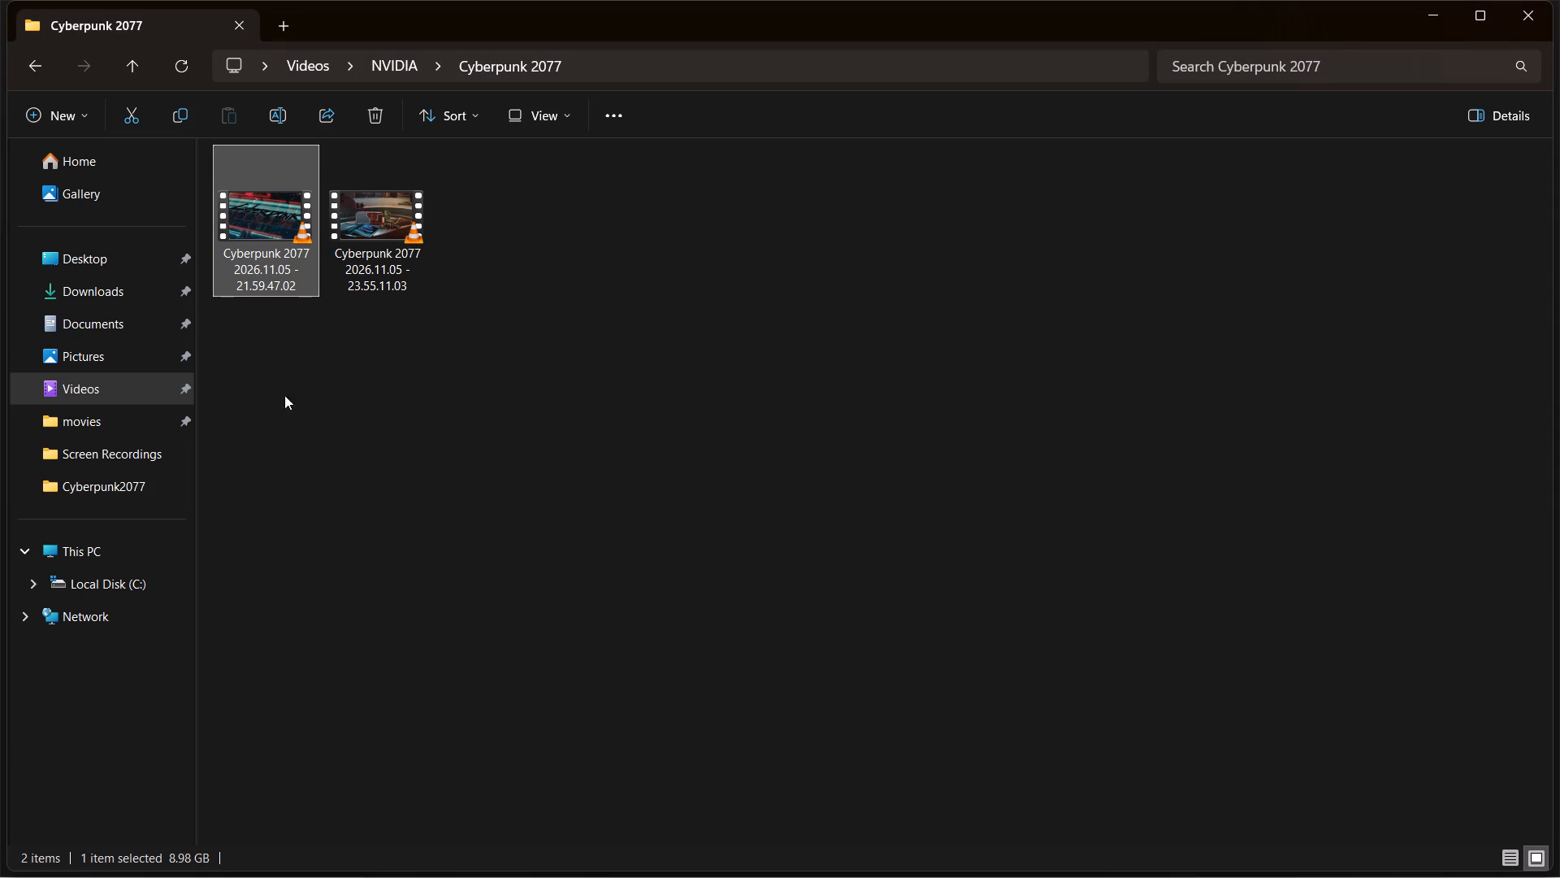
pyautogui.click(117, 310)
pyautogui.click(111, 300)
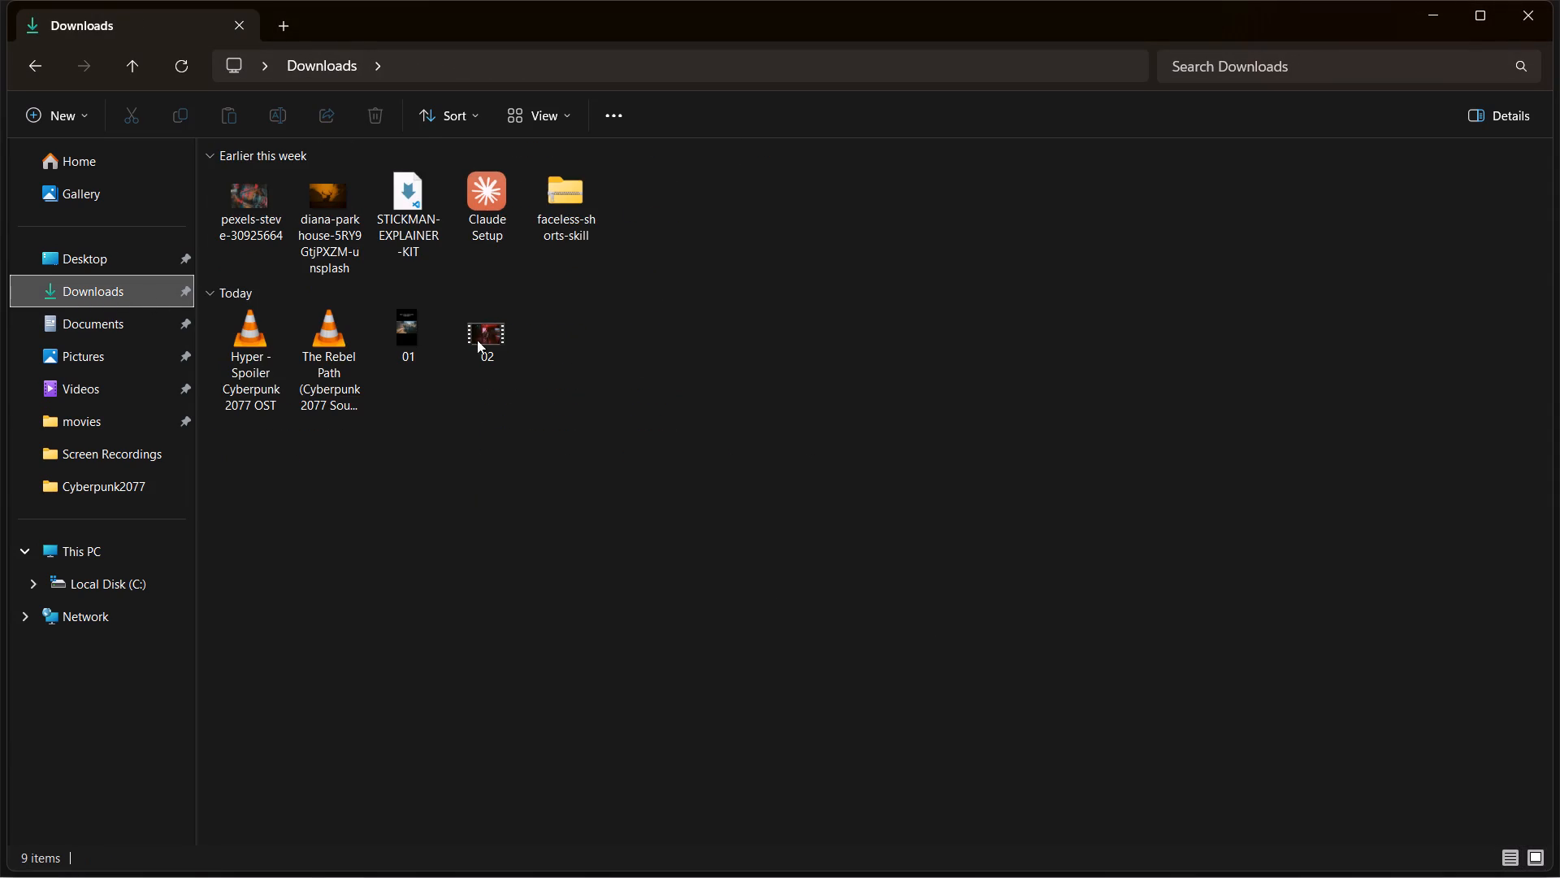
pyautogui.doubleClick(503, 341)
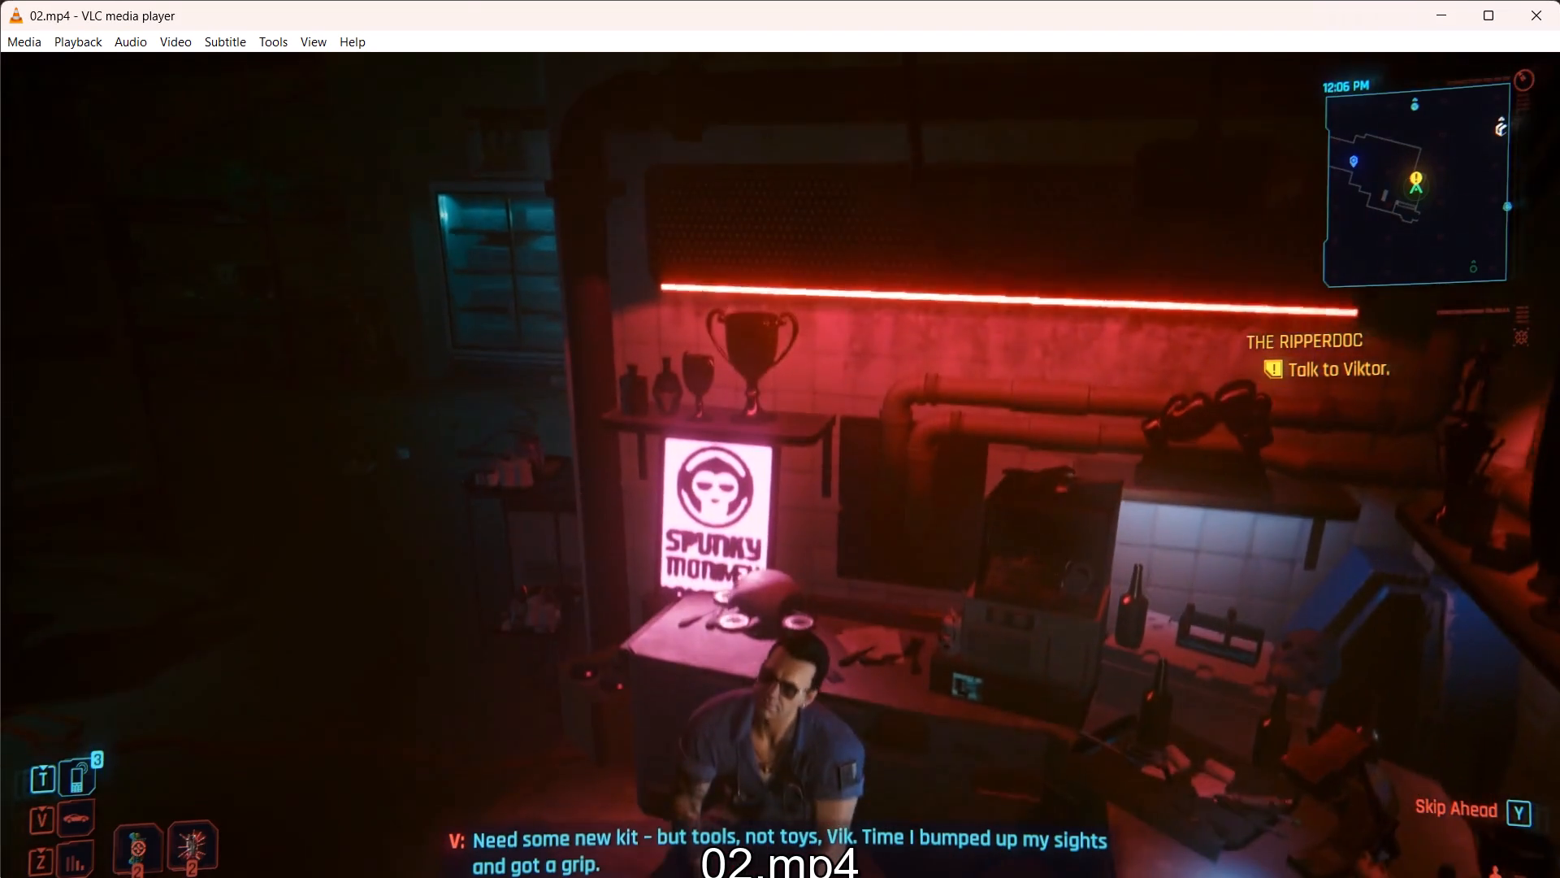
pyautogui.doubleClick(503, 341)
pyautogui.doubleClick(503, 341)
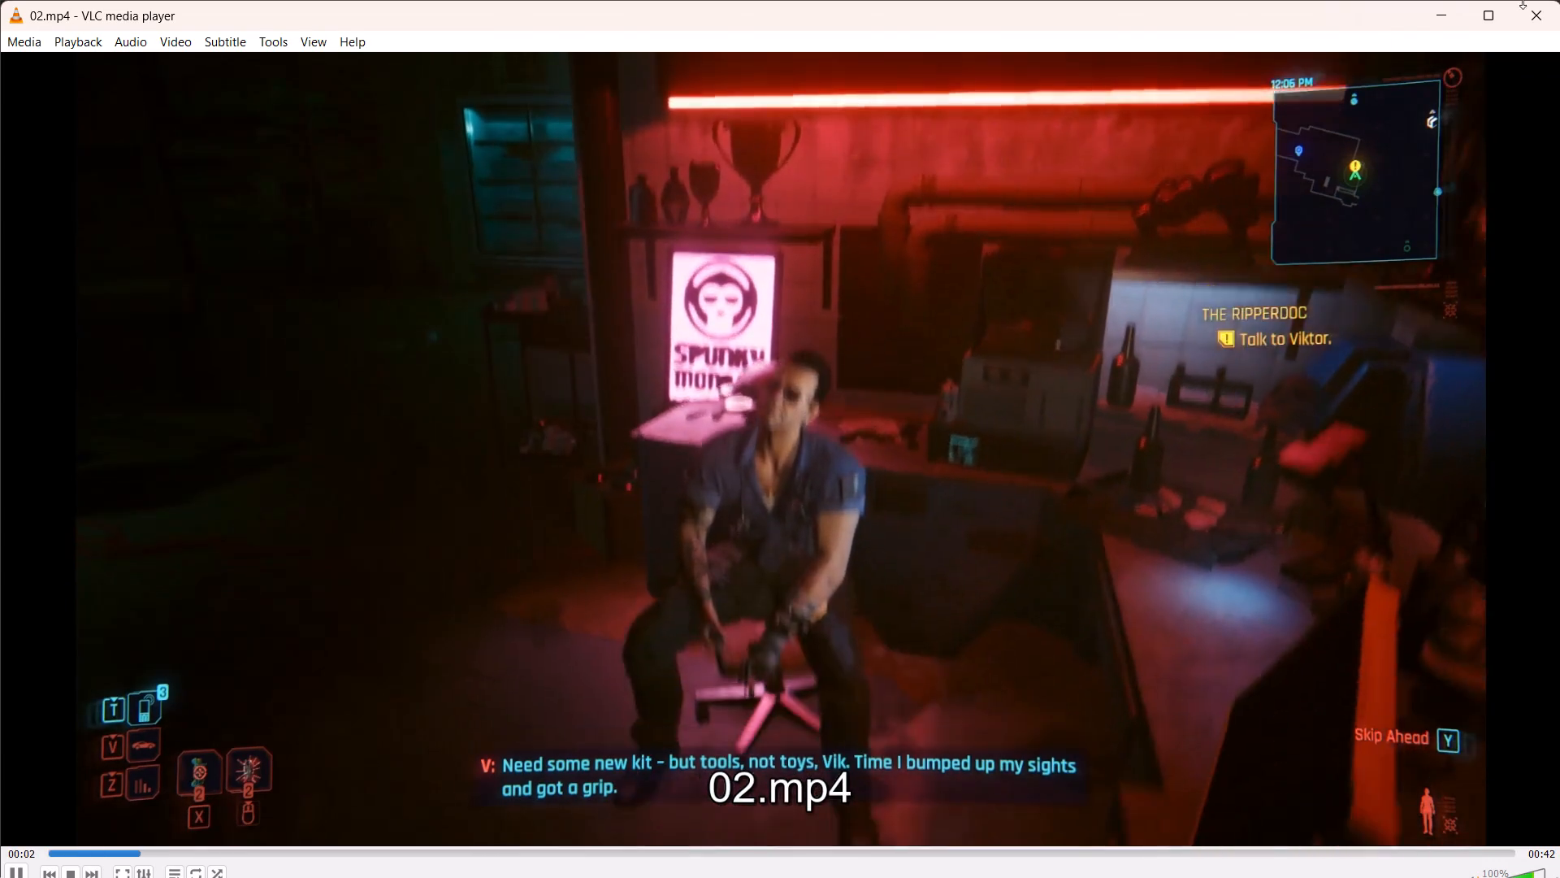
pyautogui.click(1549, 7)
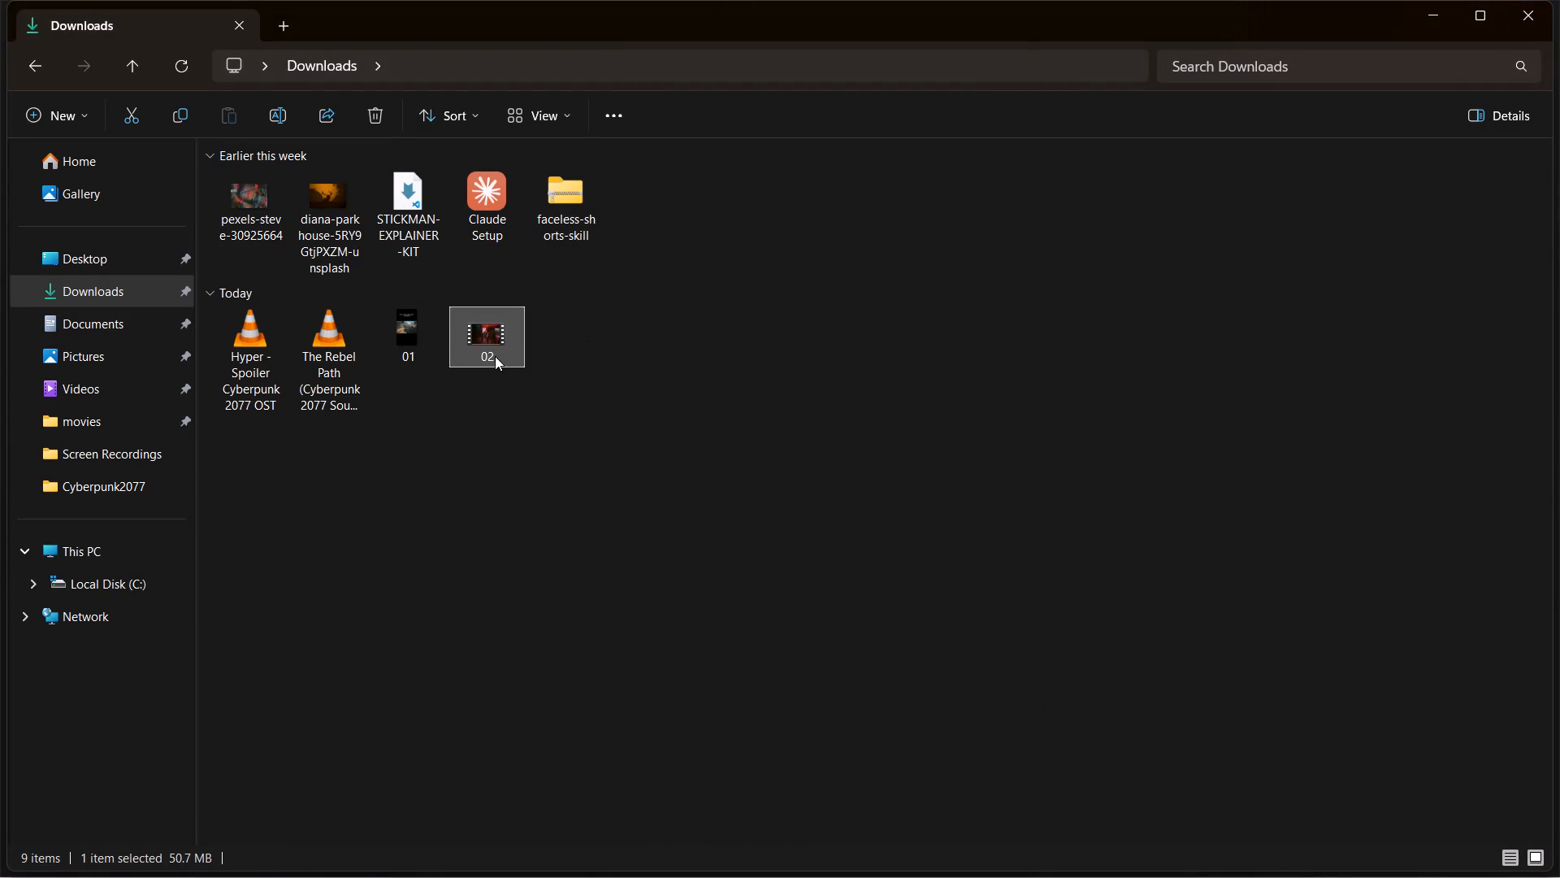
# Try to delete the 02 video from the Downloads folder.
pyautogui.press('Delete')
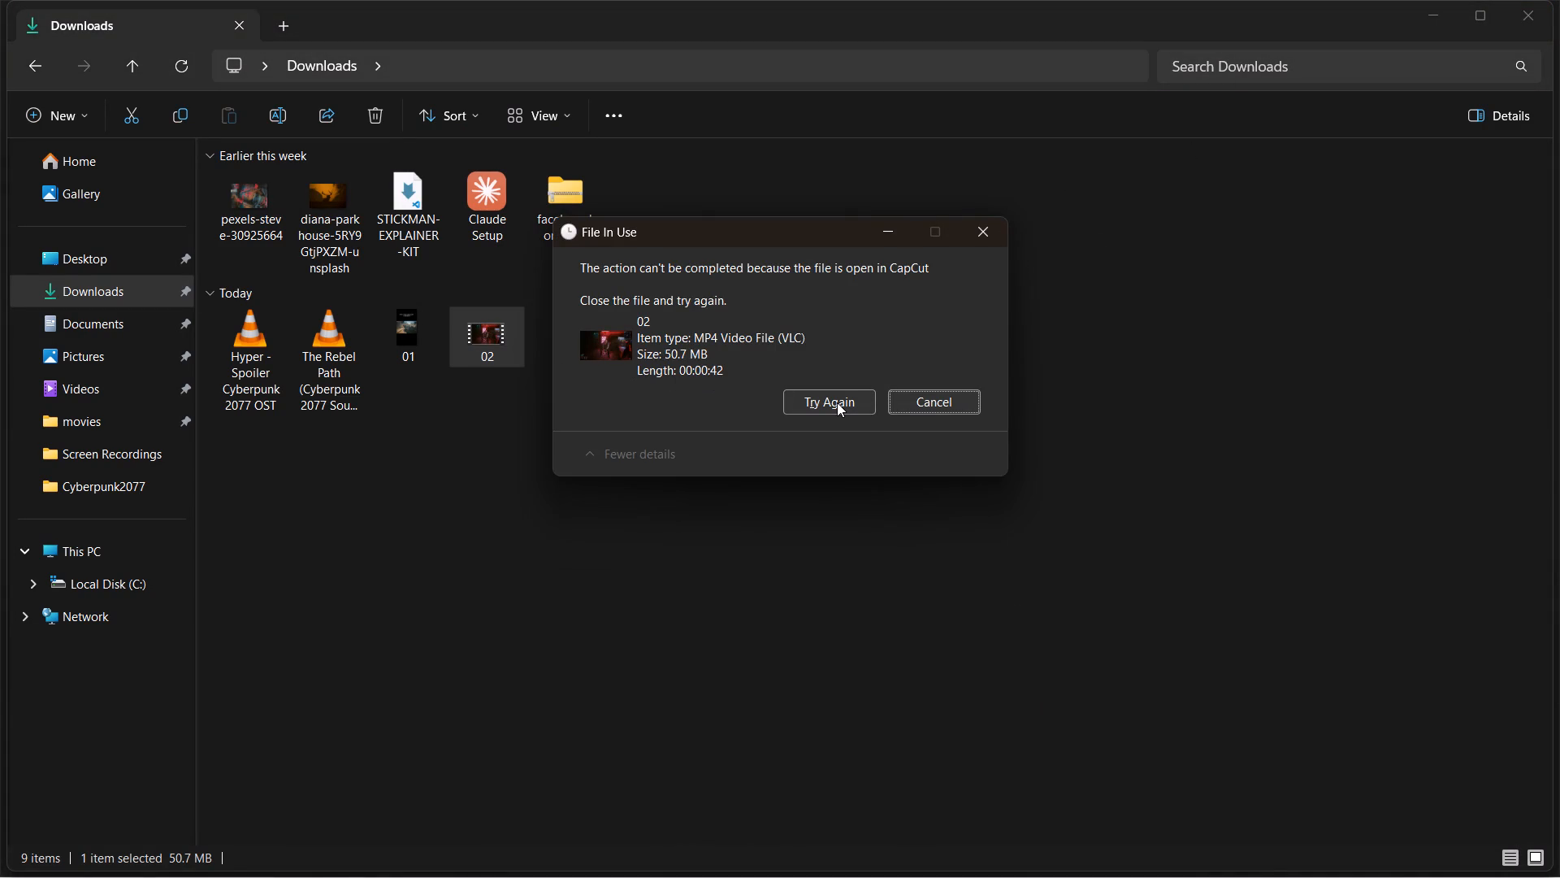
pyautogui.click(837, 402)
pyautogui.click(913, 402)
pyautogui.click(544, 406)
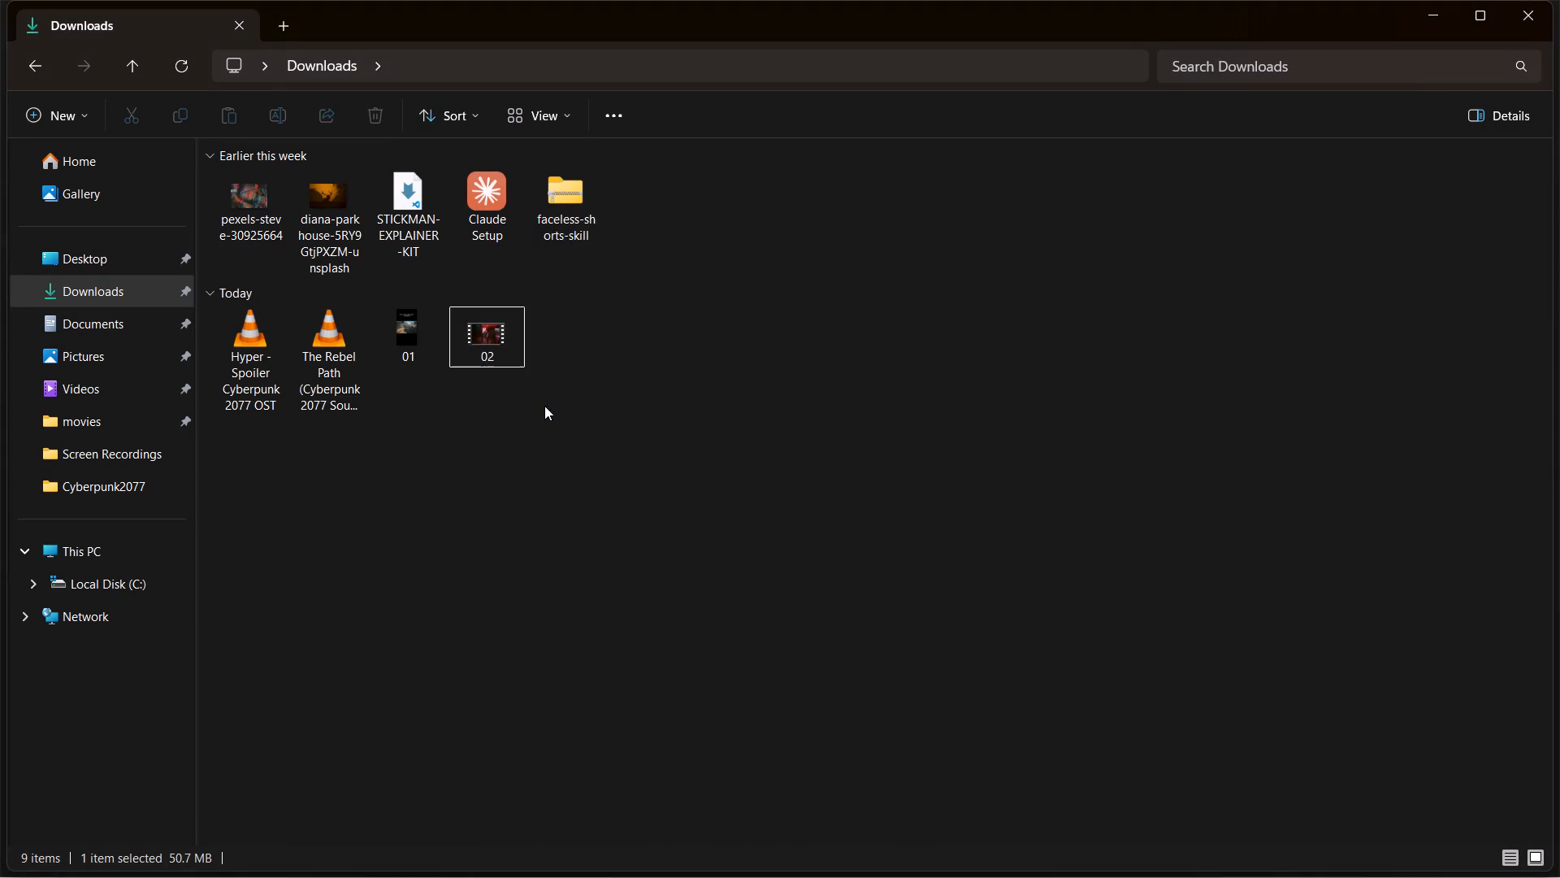
# Switch to CapCut and export the vertical video to Downloads as a 1080P, 30fps mp4 under the name 03.
pyautogui.hotkey('alt', 'Tab')
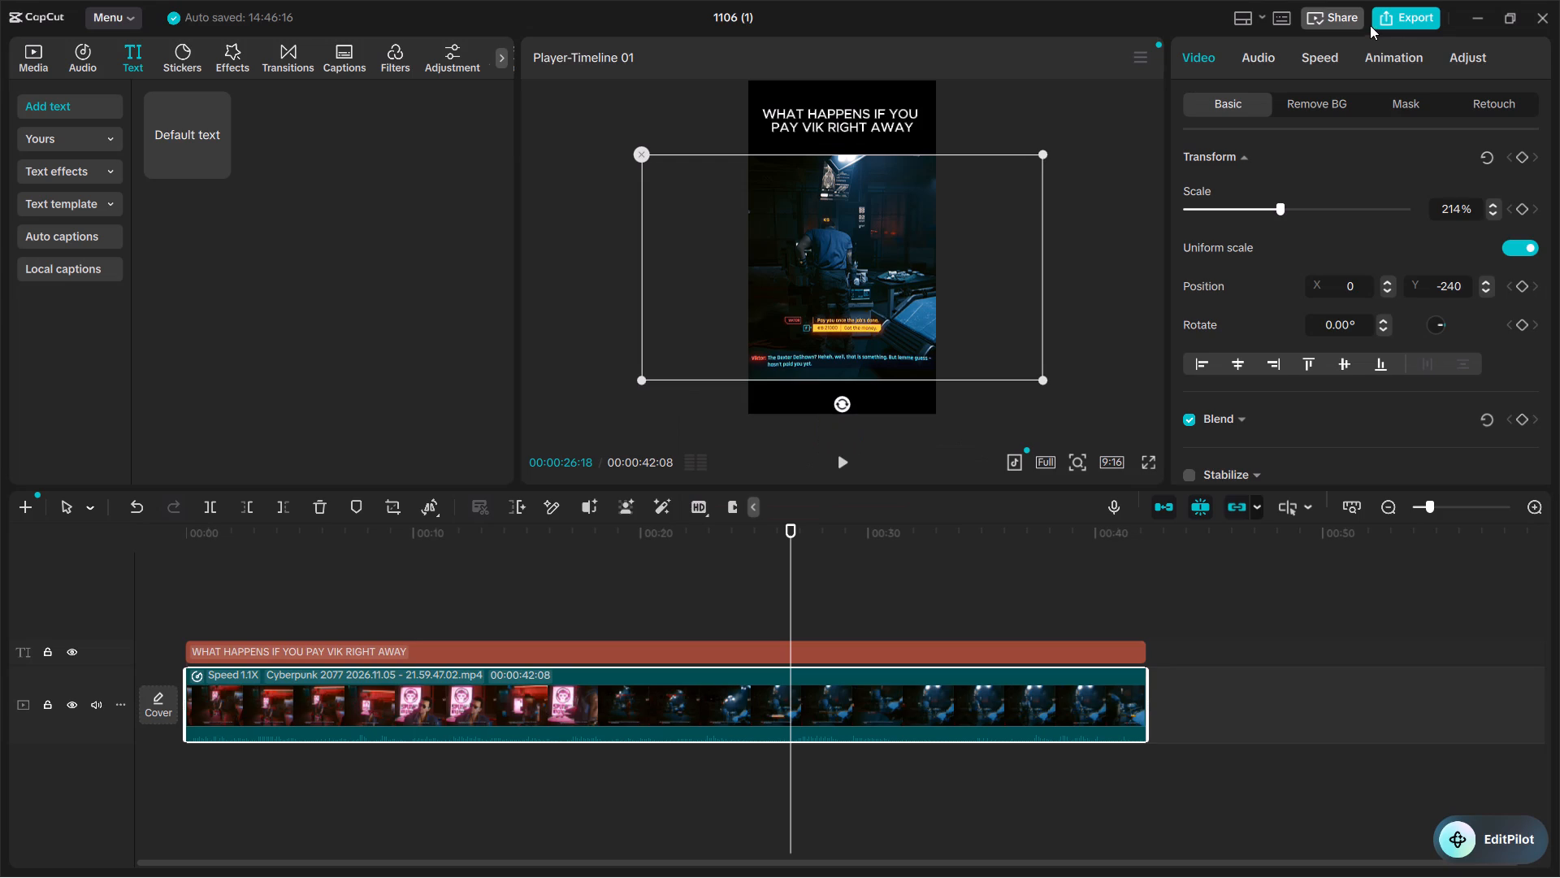
pyautogui.click(1389, 20)
pyautogui.tripleClick(955, 210)
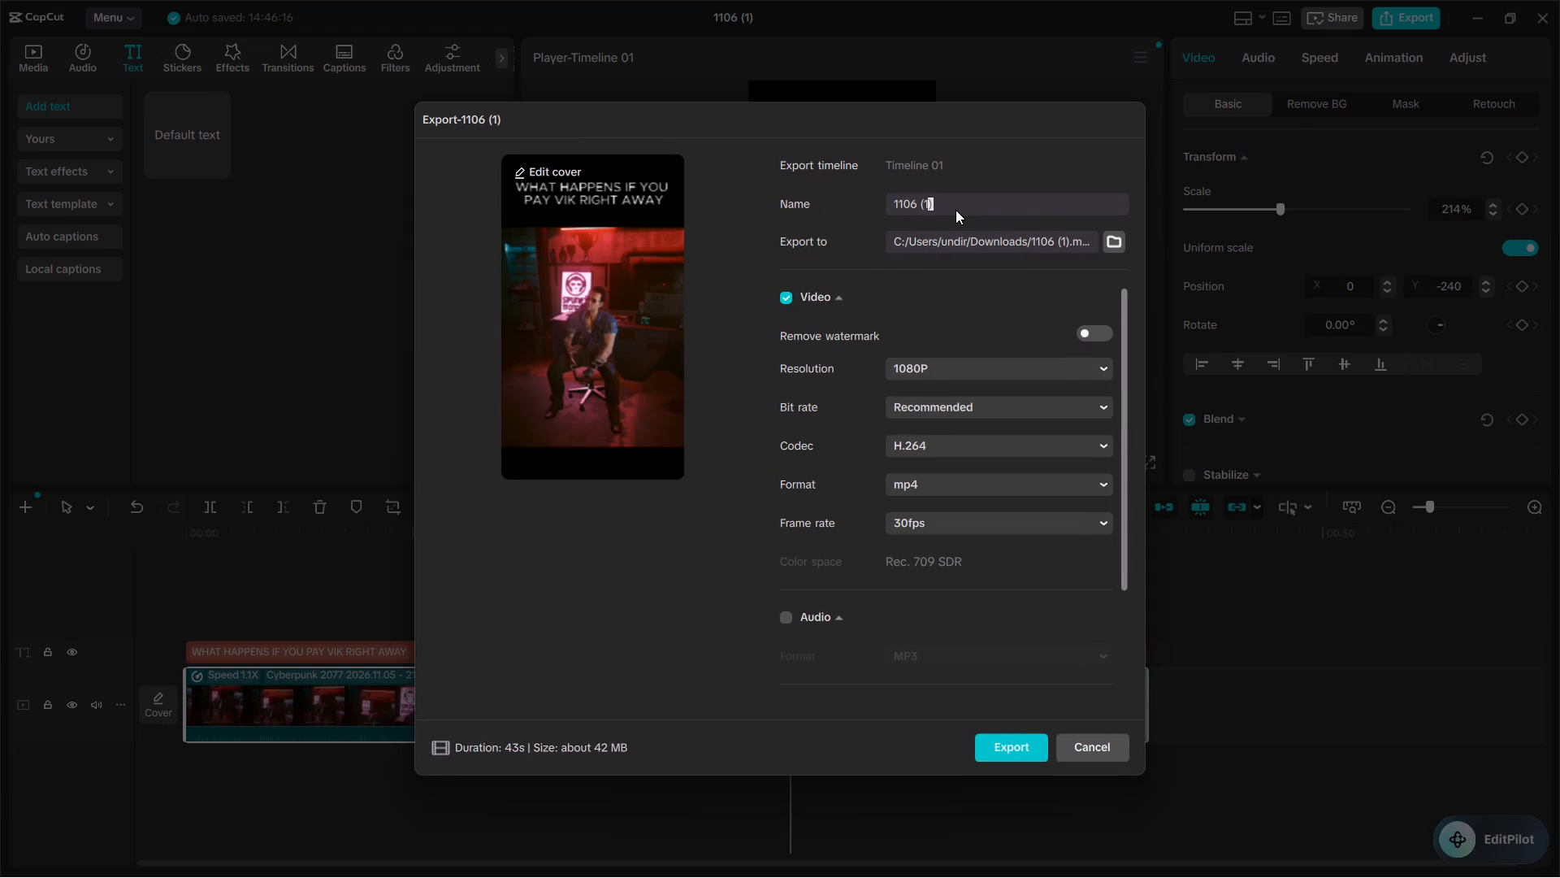
pyautogui.write('02')
pyautogui.press('BackSpace')
pyautogui.press('3')
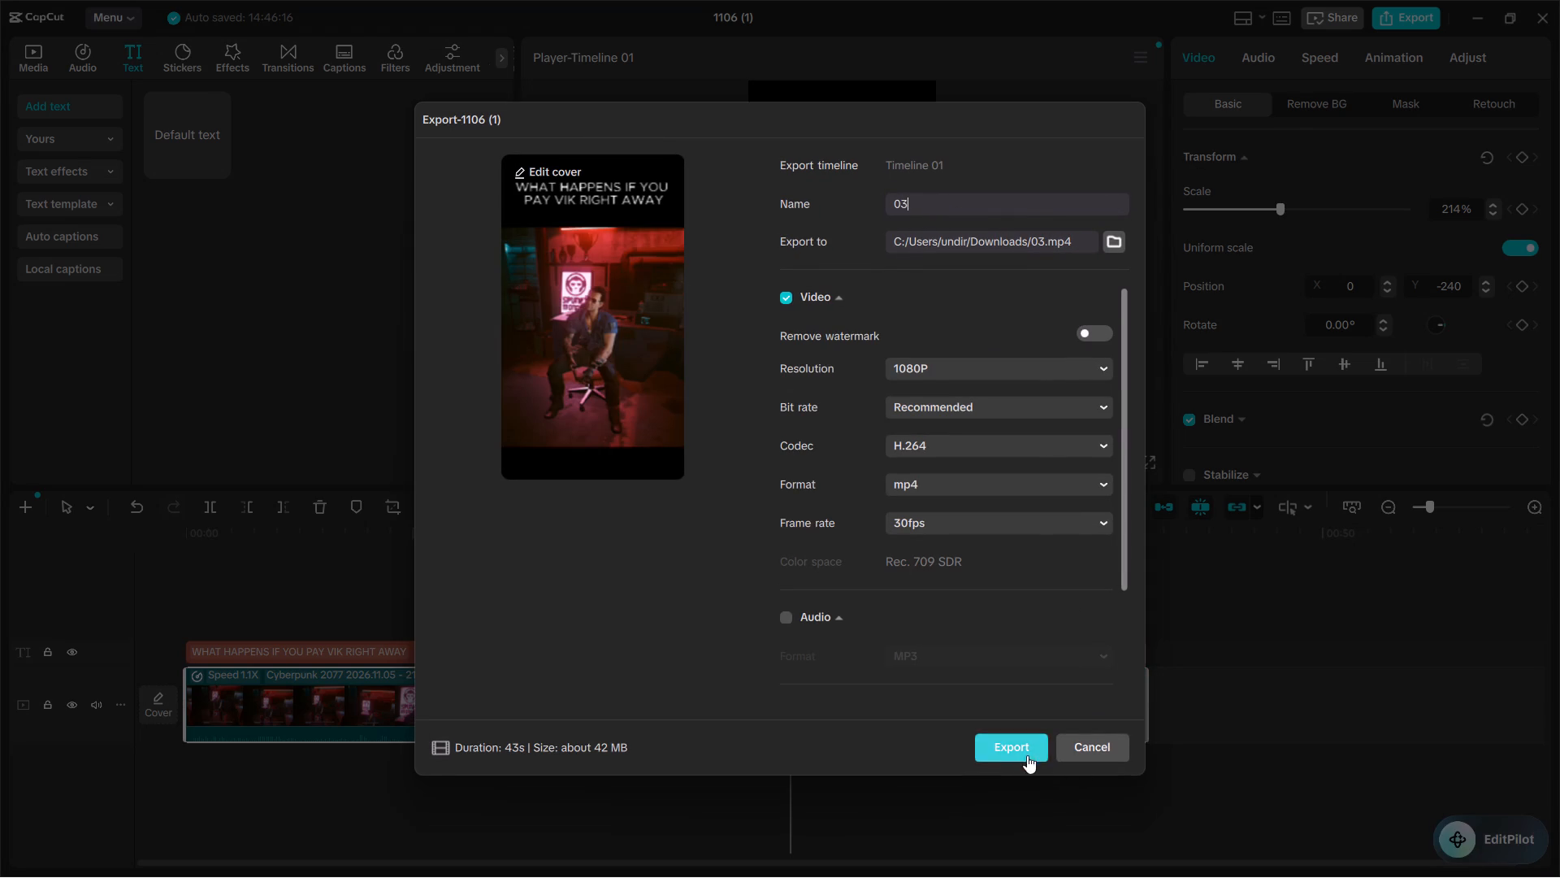
pyautogui.click(1013, 748)
# Switch to File Explorer and play the 03 video from Downloads in VLC to check its vertical format, closing the export window and player.
pyautogui.hotkey('alt', 'Tab')
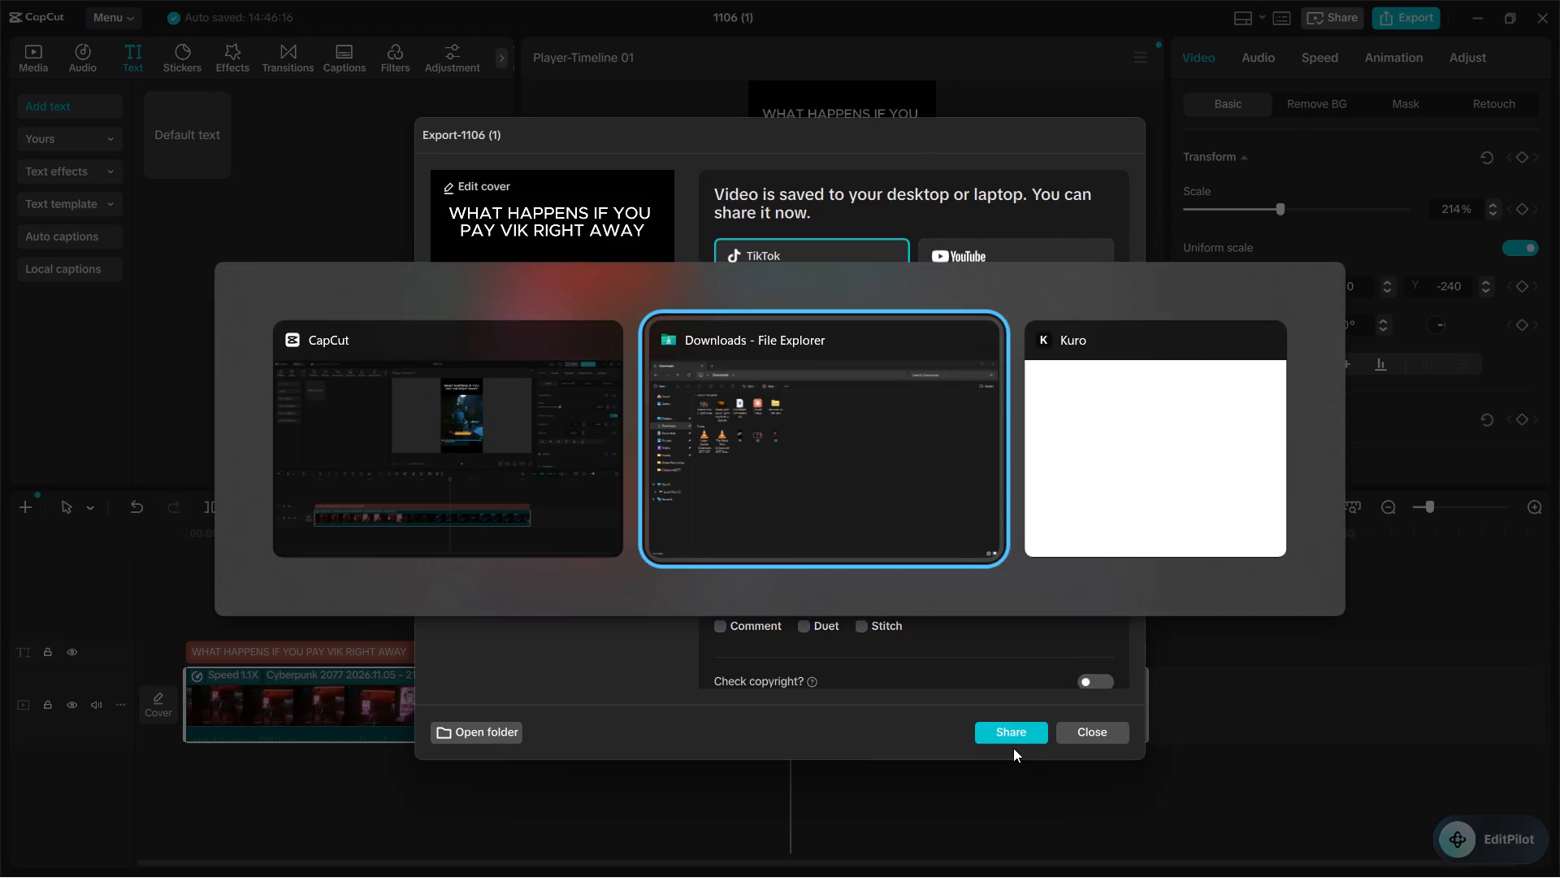
pyautogui.doubleClick(573, 360)
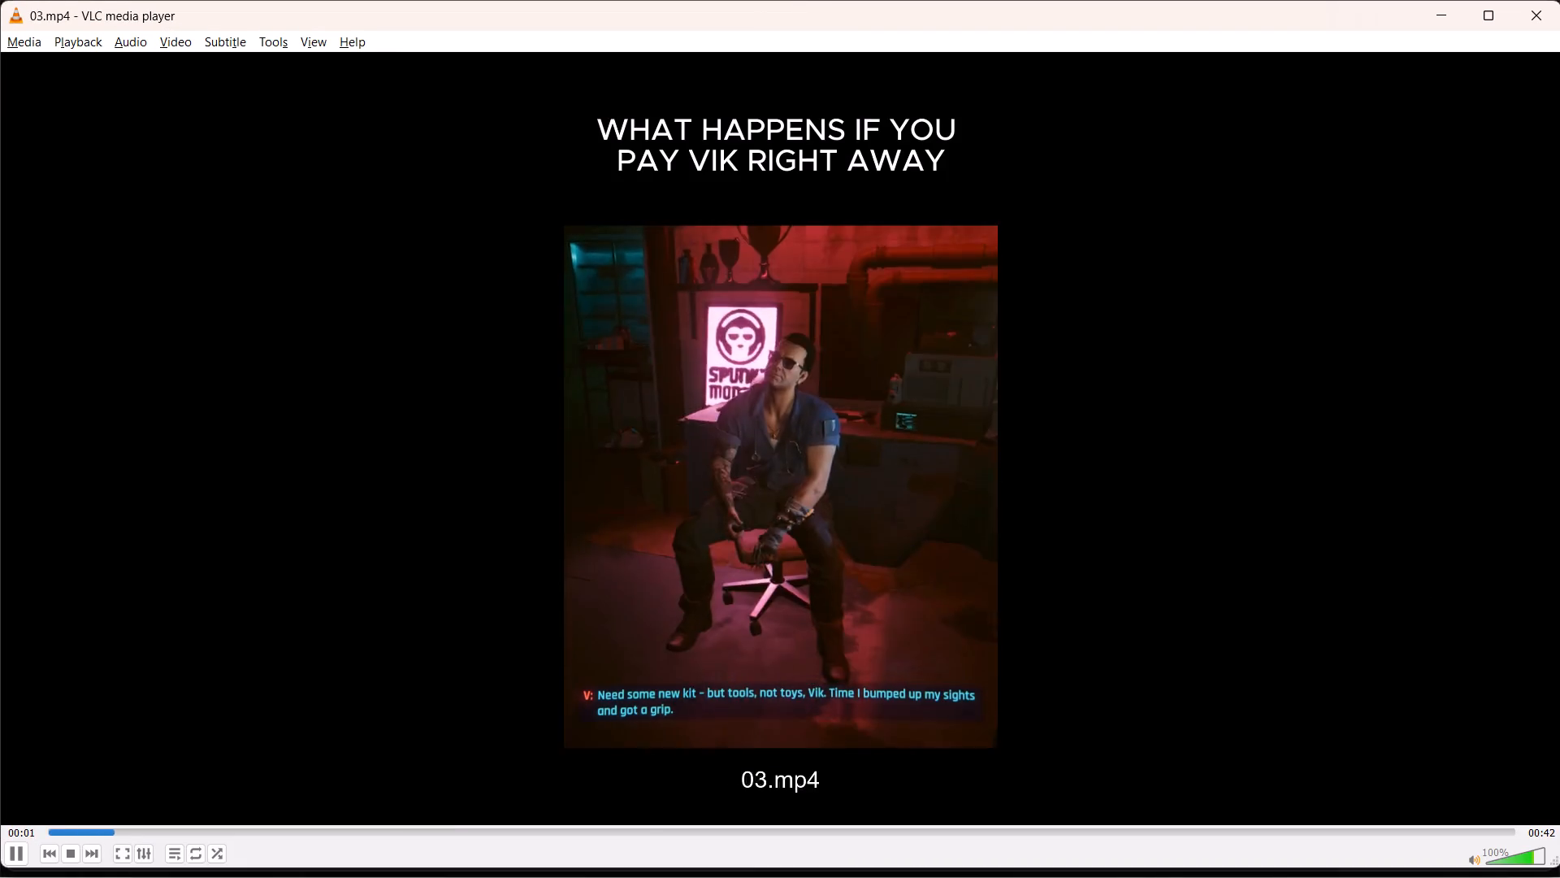
pyautogui.hotkey('alt', 'Tab')
pyautogui.hotkey('alt', 'Tab')
pyautogui.hotkey('alt', 'Tab')
pyautogui.press('space')
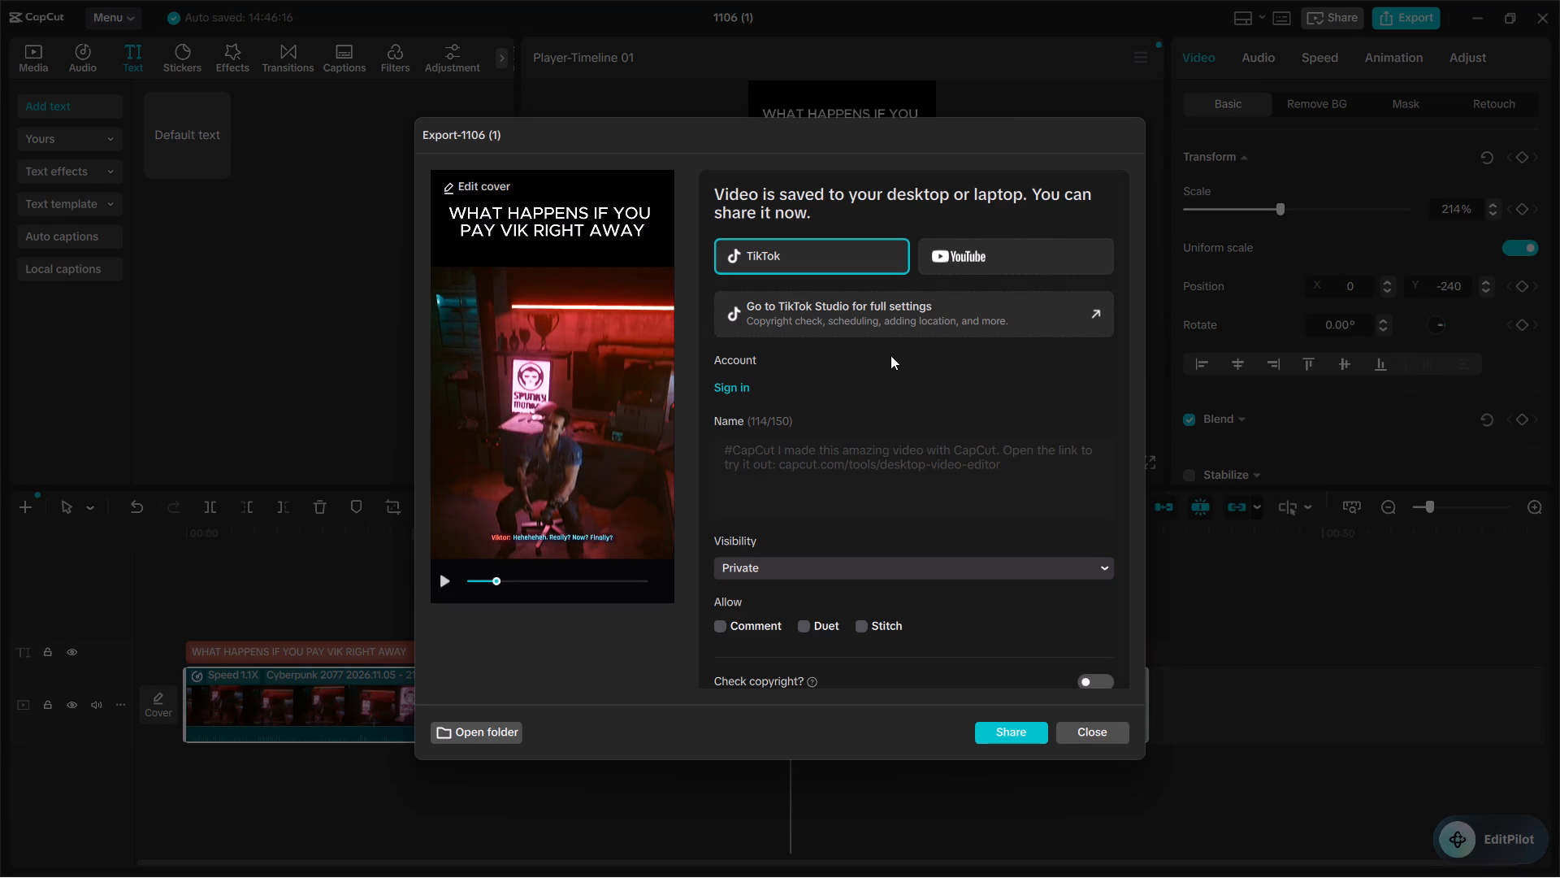
pyautogui.click(1094, 729)
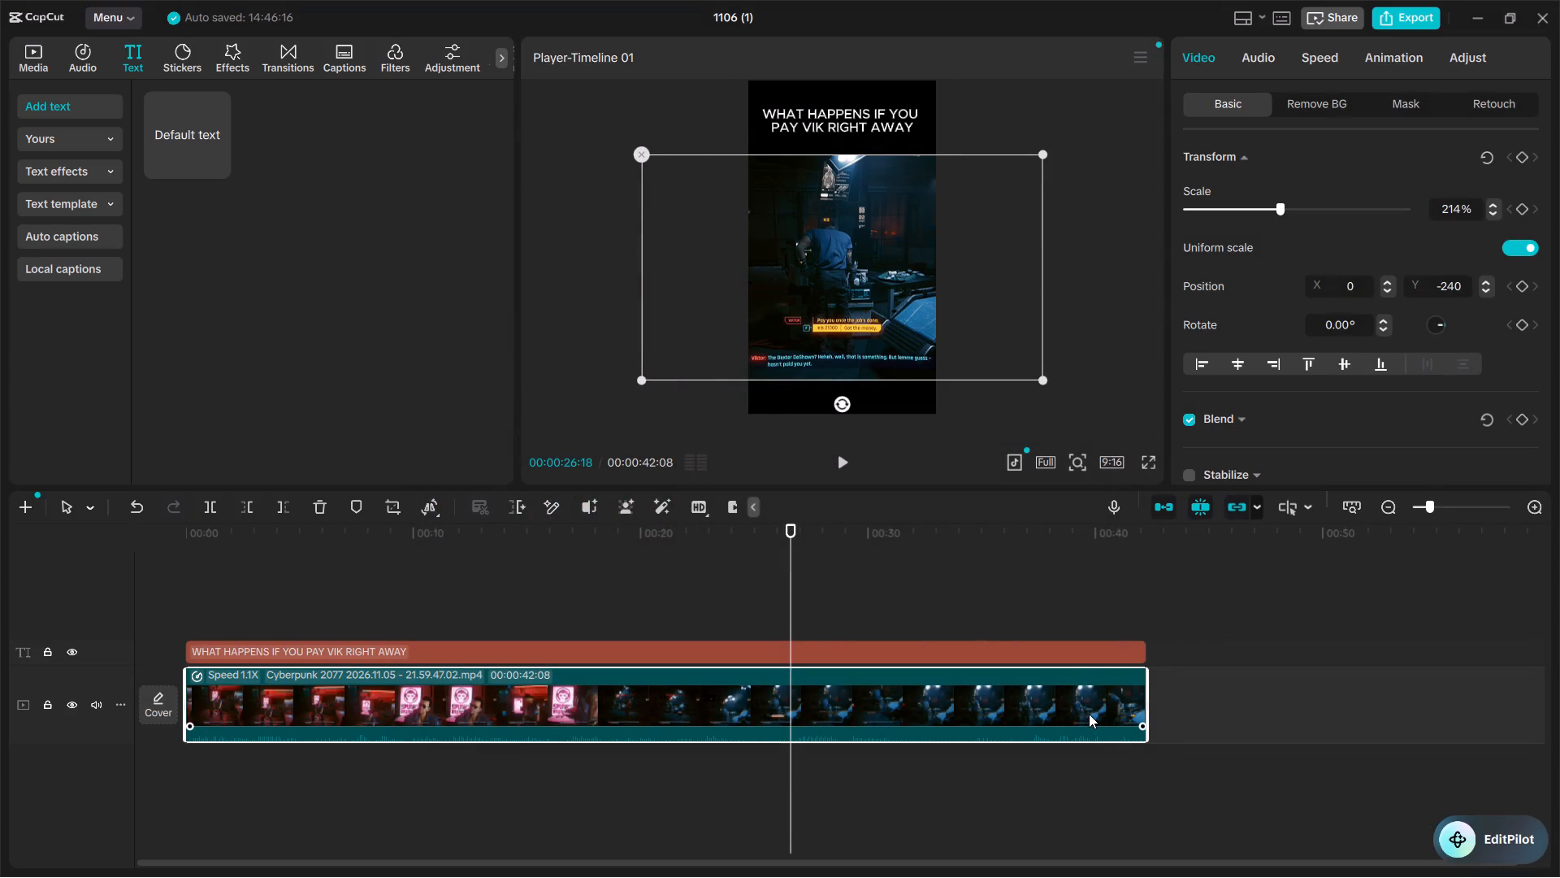
pyautogui.hotkey('alt', 'Tab')
pyautogui.hotkey('alt', 'Tab')
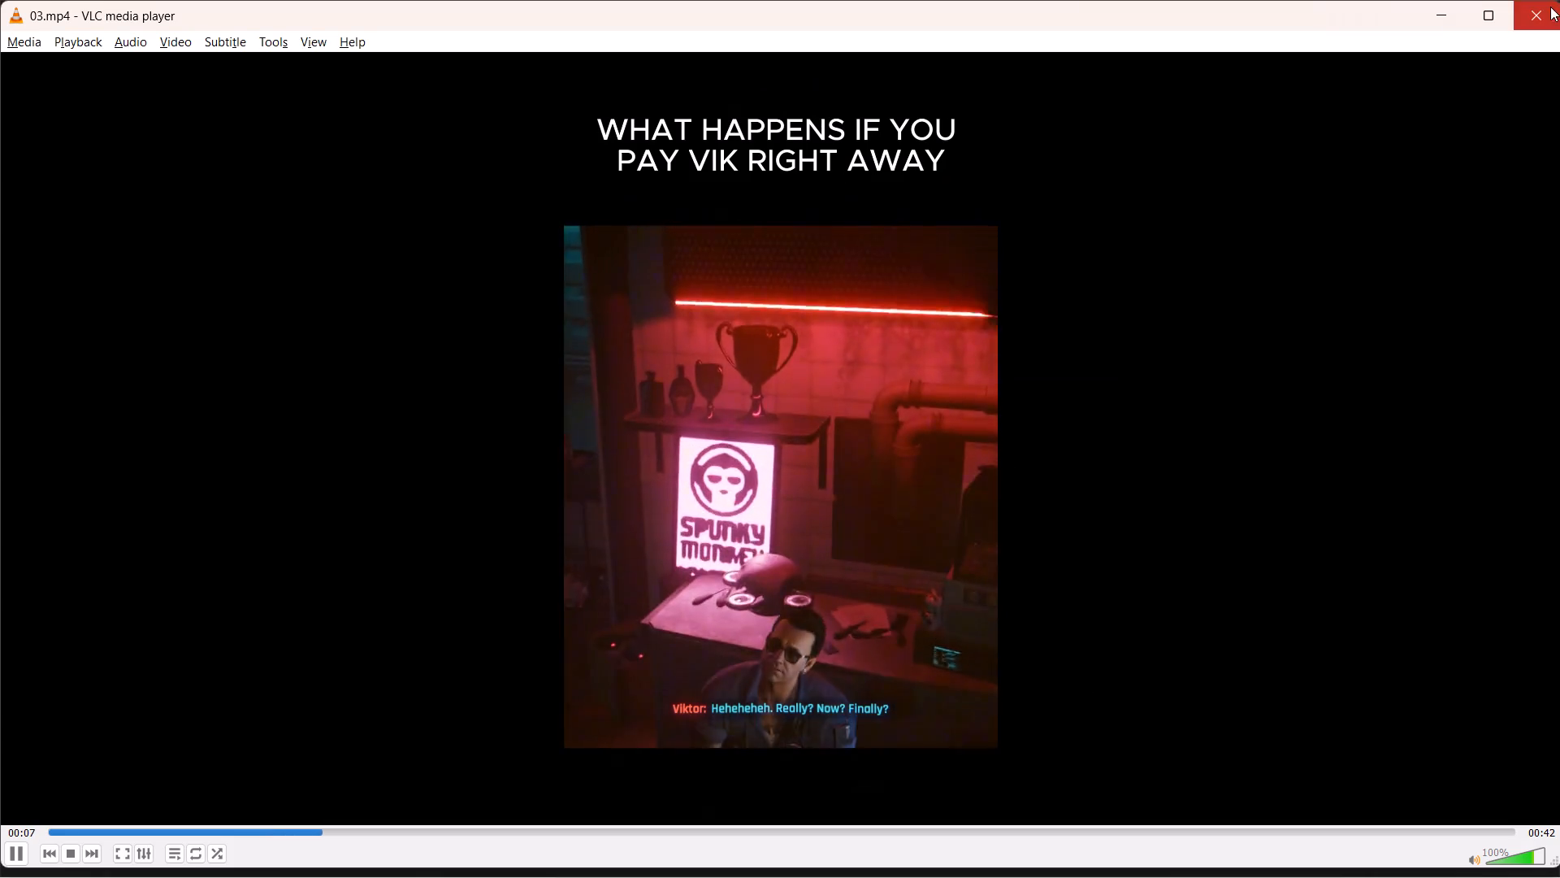
pyautogui.click(1546, 11)
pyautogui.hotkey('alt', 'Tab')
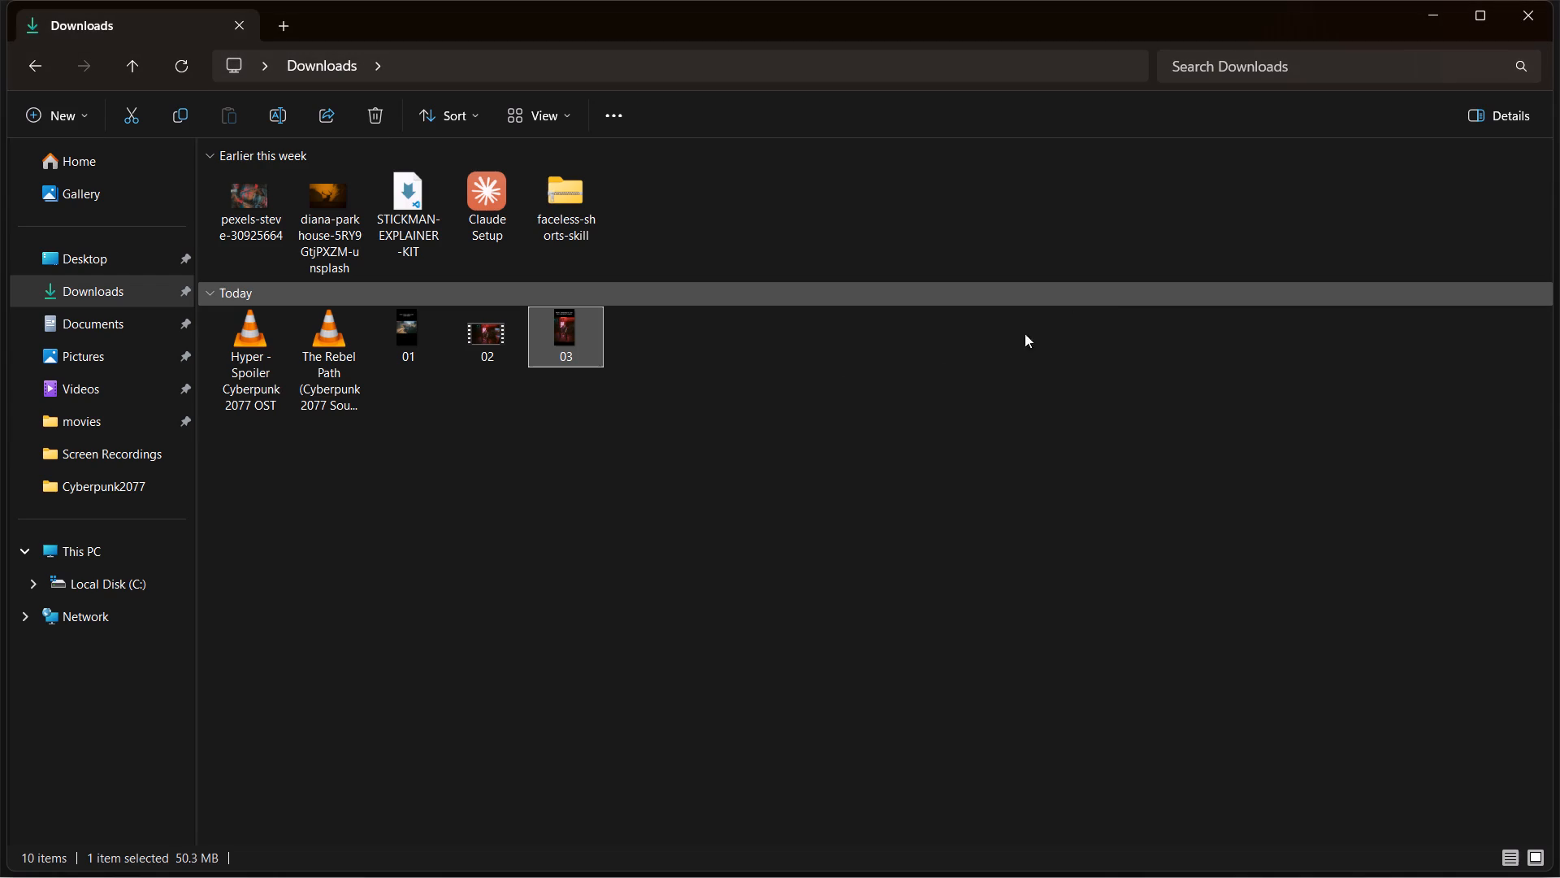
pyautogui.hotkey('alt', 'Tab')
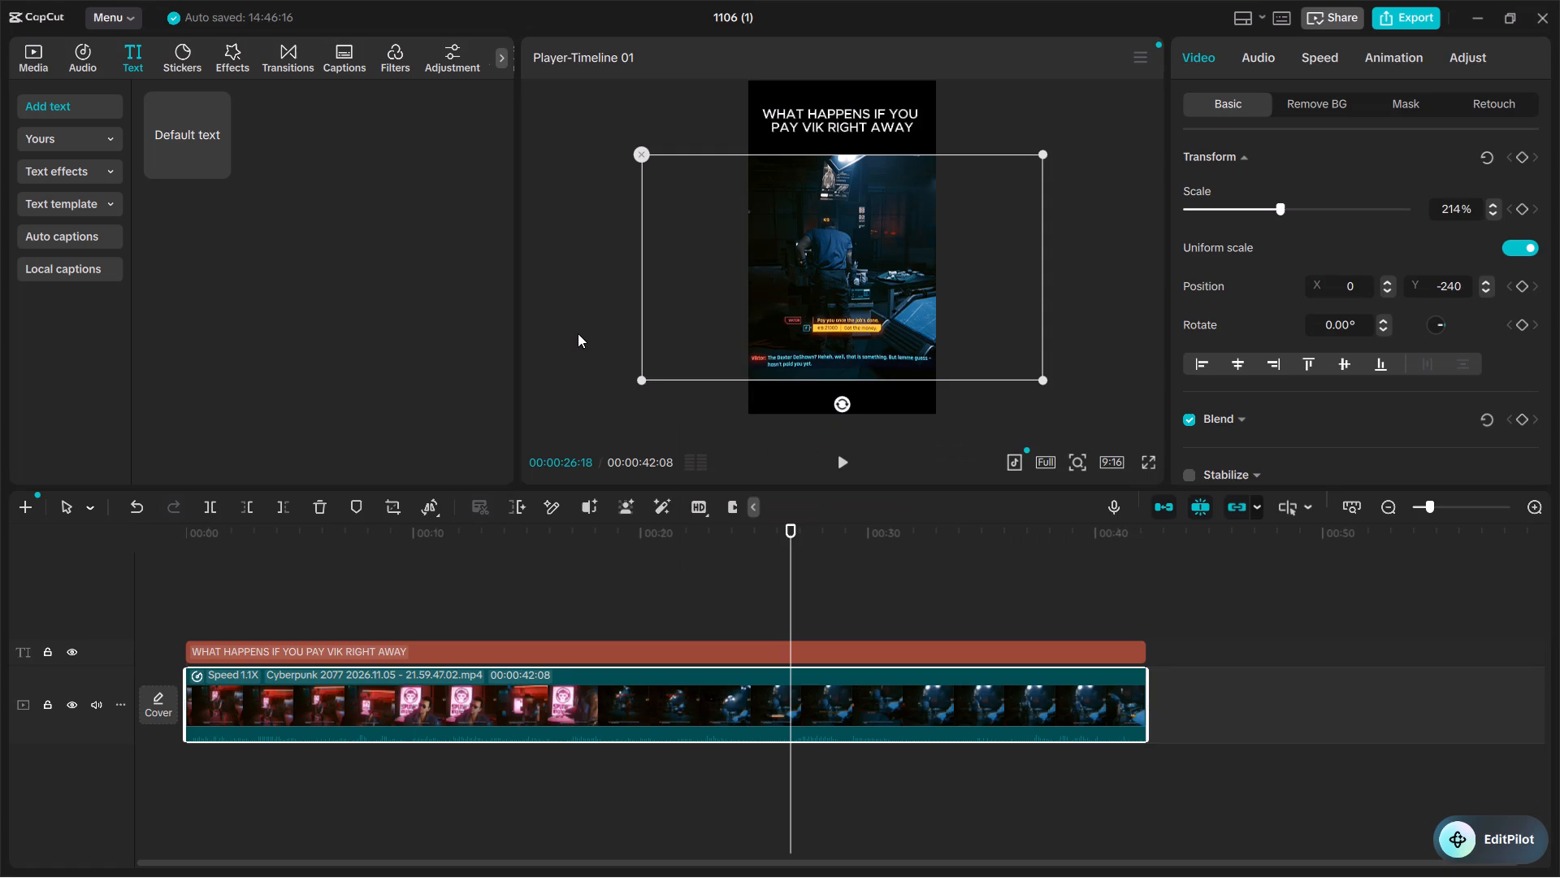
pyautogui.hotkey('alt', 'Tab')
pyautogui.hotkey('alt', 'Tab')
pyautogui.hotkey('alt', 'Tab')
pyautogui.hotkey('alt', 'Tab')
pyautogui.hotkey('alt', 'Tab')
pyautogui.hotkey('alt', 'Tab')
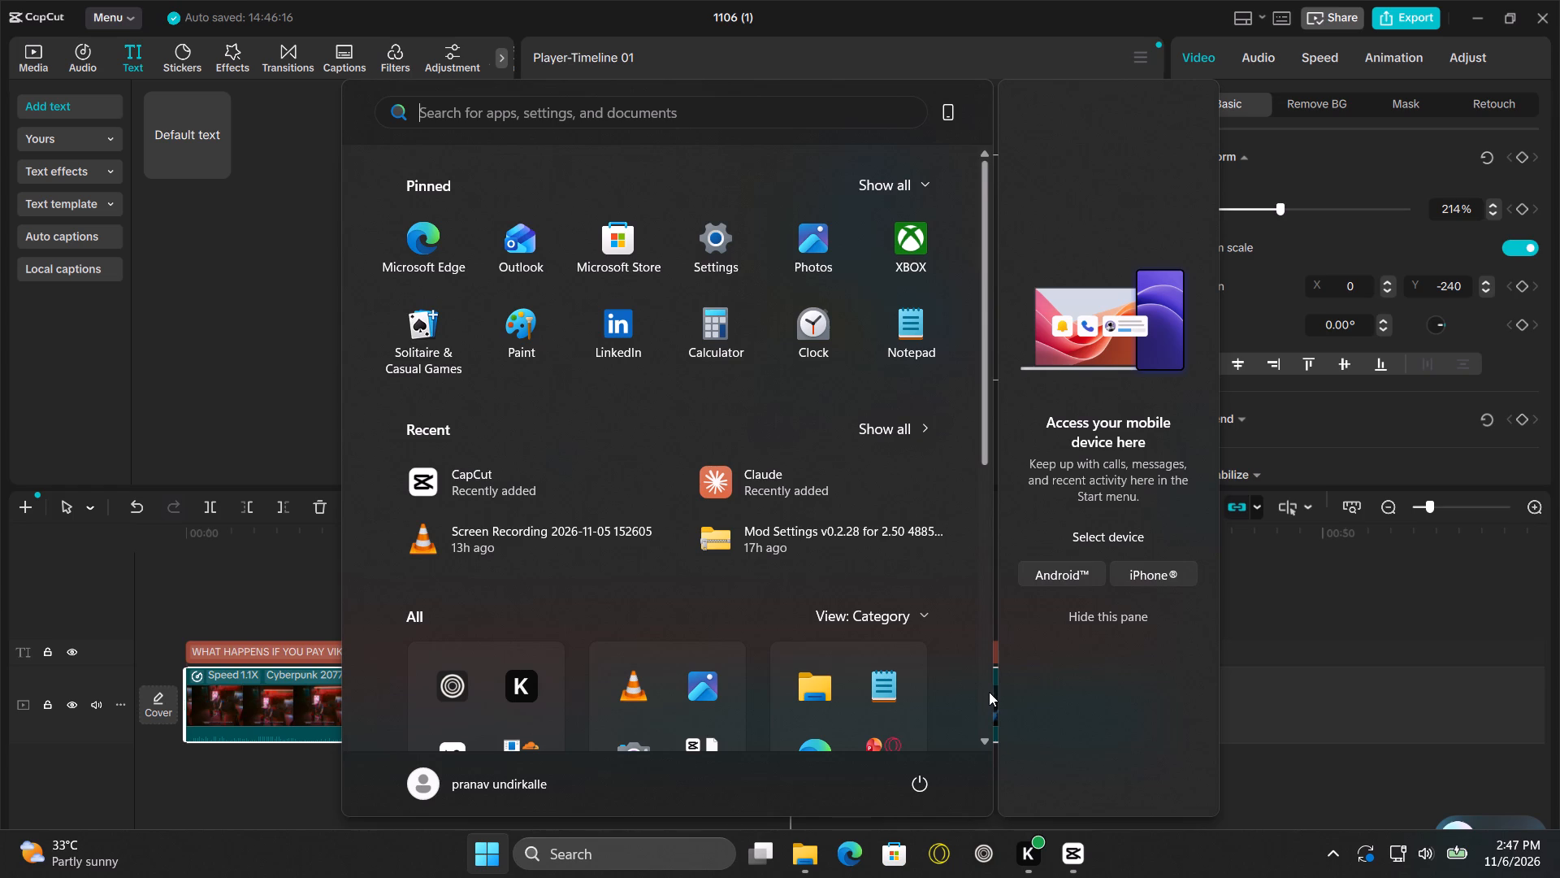
# Switch to the Zen browser and dismiss the new tab search prompt.
pyautogui.click(988, 832)
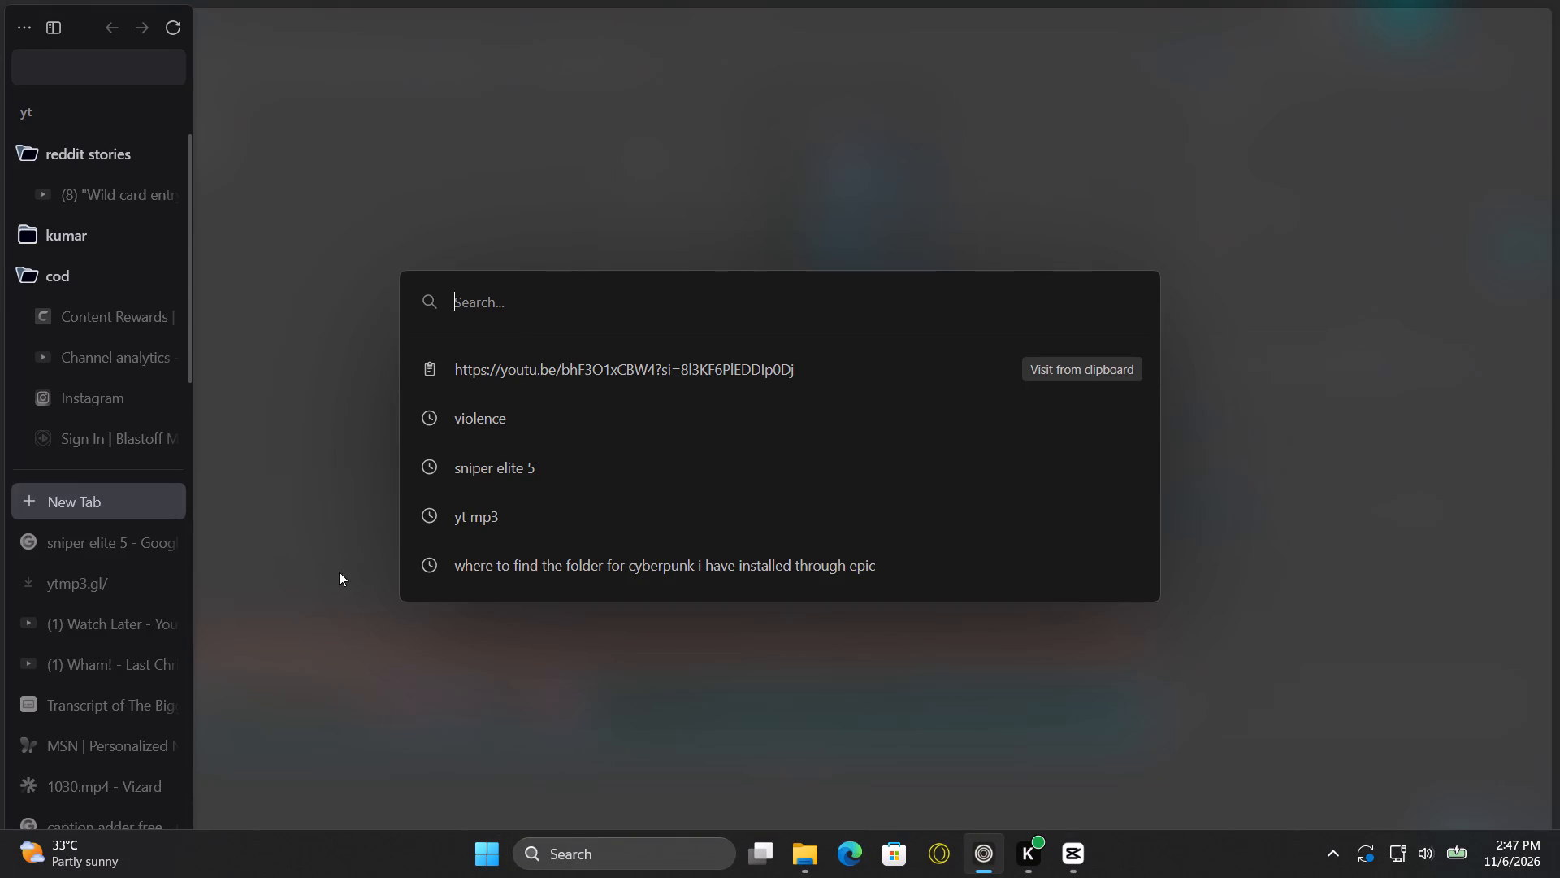
pyautogui.click(275, 432)
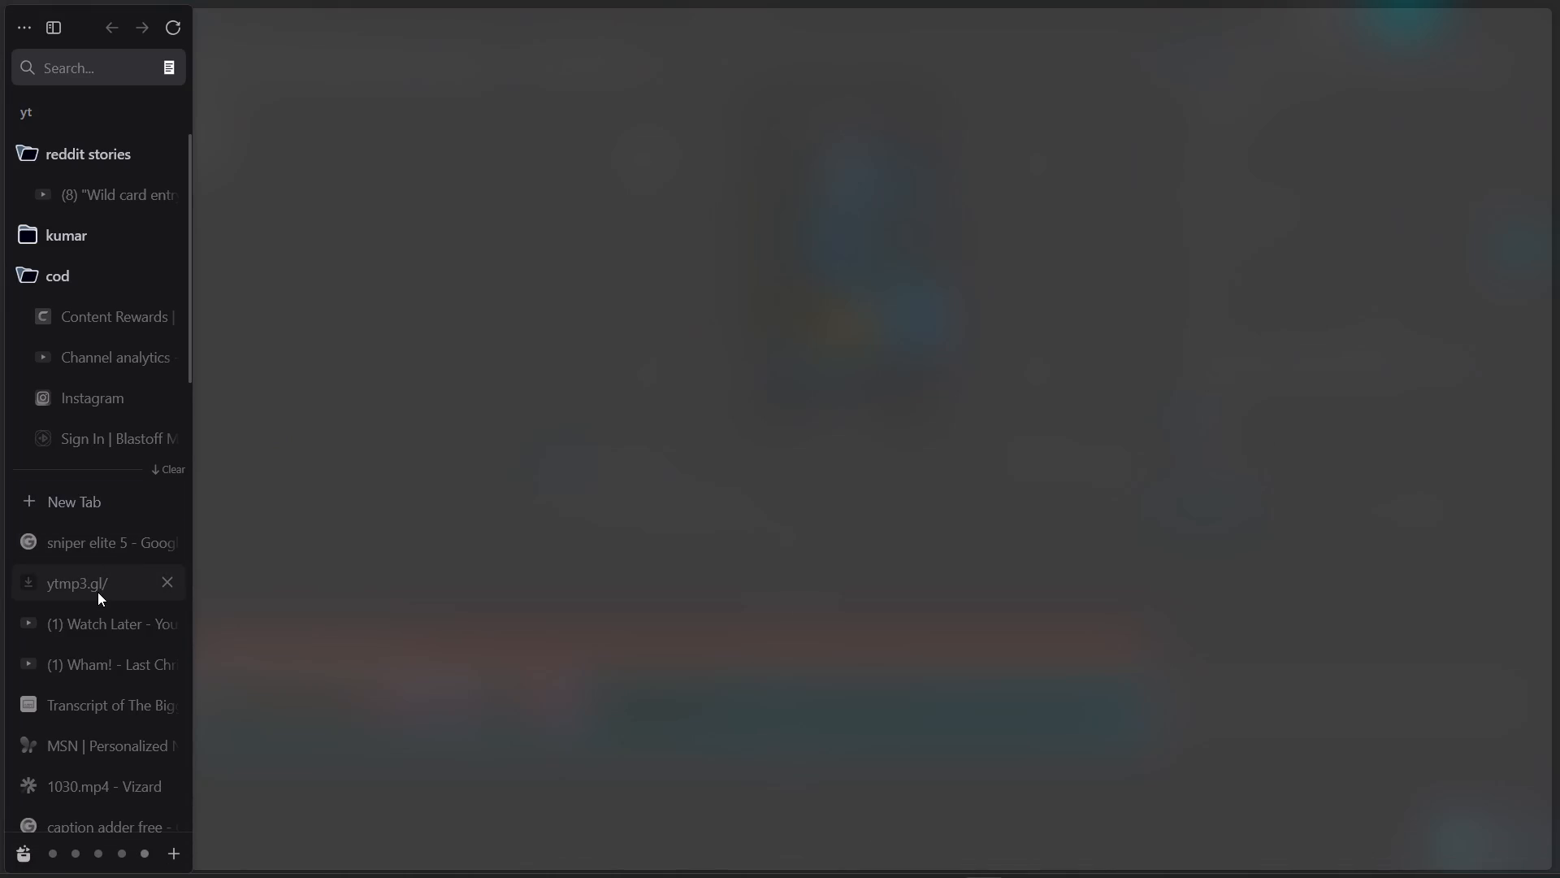